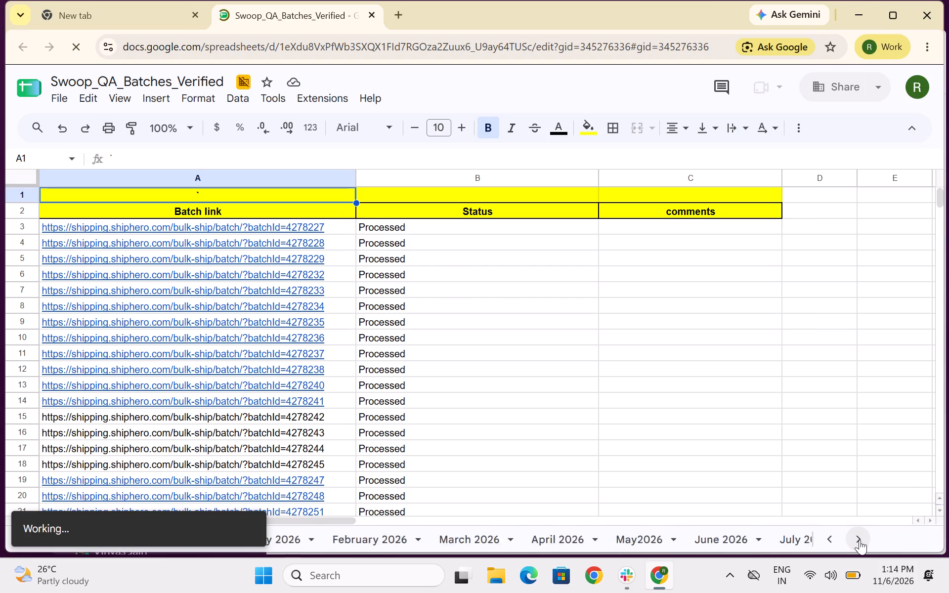
Open the November 2026 sheet of the batch verification workbook.
click(860, 540)
click(860, 540)
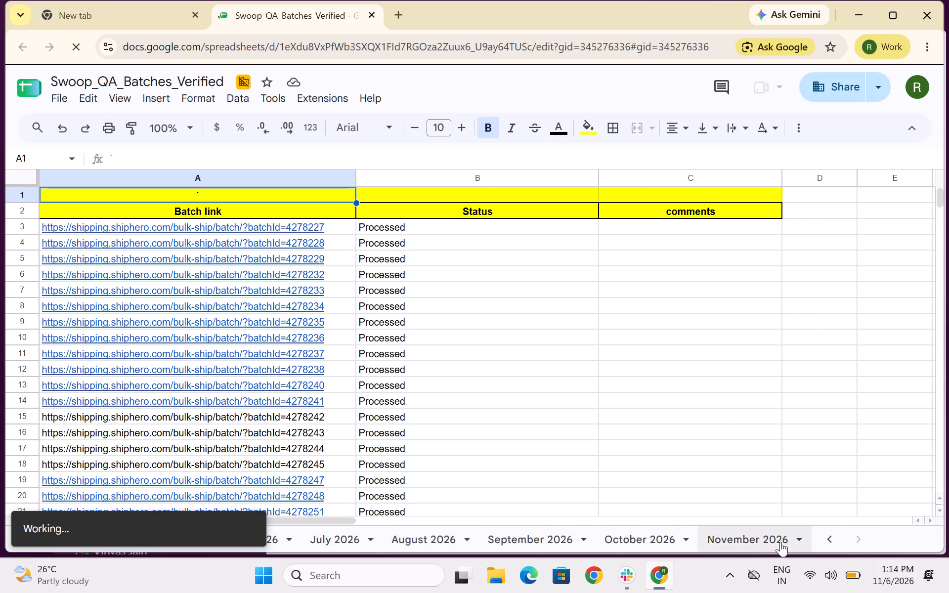
click(773, 537)
Look through the November 2026 sheet for the most recent dated batch block and the empty rows following it.
scroll(501, 329, down, 5)
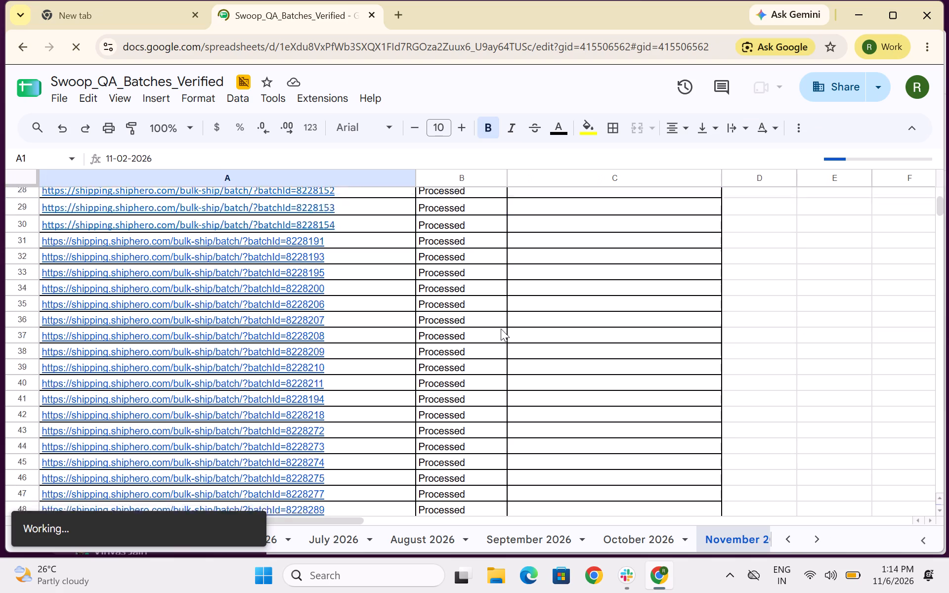
scroll(501, 329, down, 12)
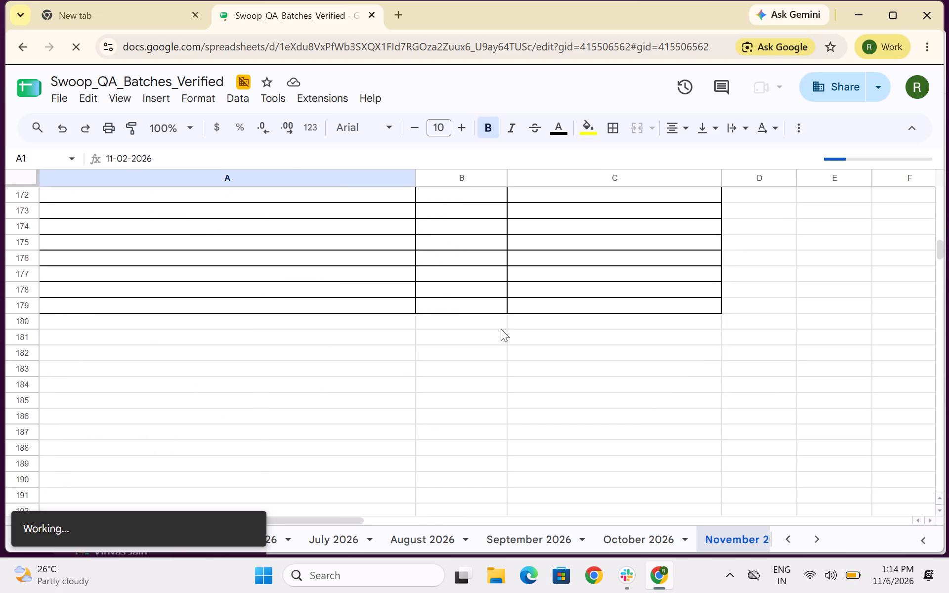
scroll(501, 329, up, 2)
scroll(501, 329, down, 8)
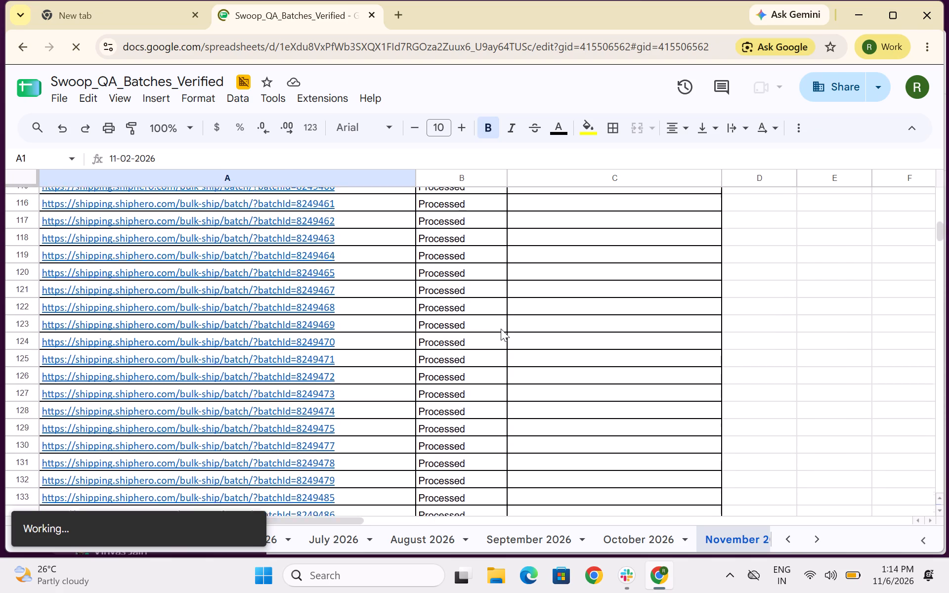
scroll(501, 329, down, 6)
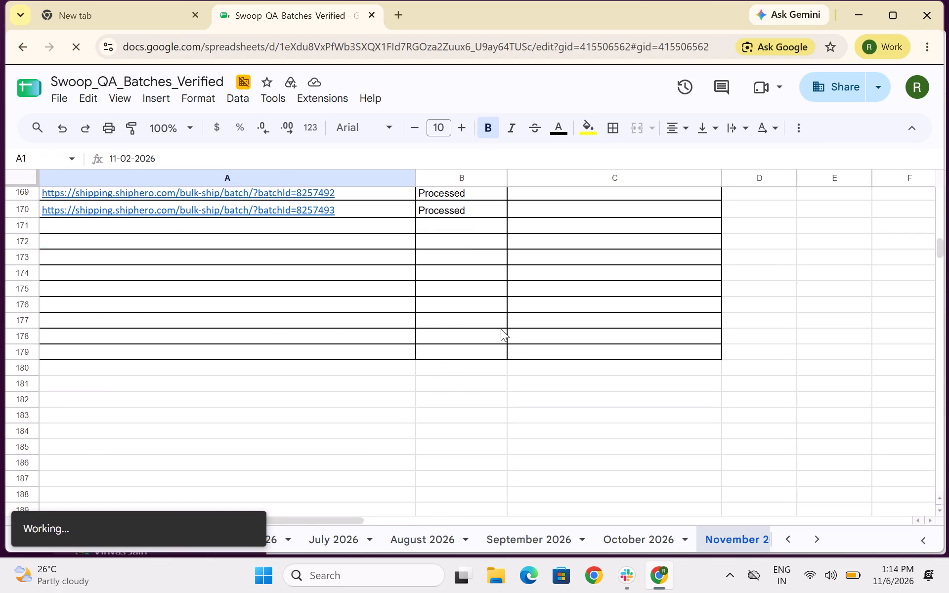
scroll(414, 302, up, 6)
scroll(414, 302, down, 1)
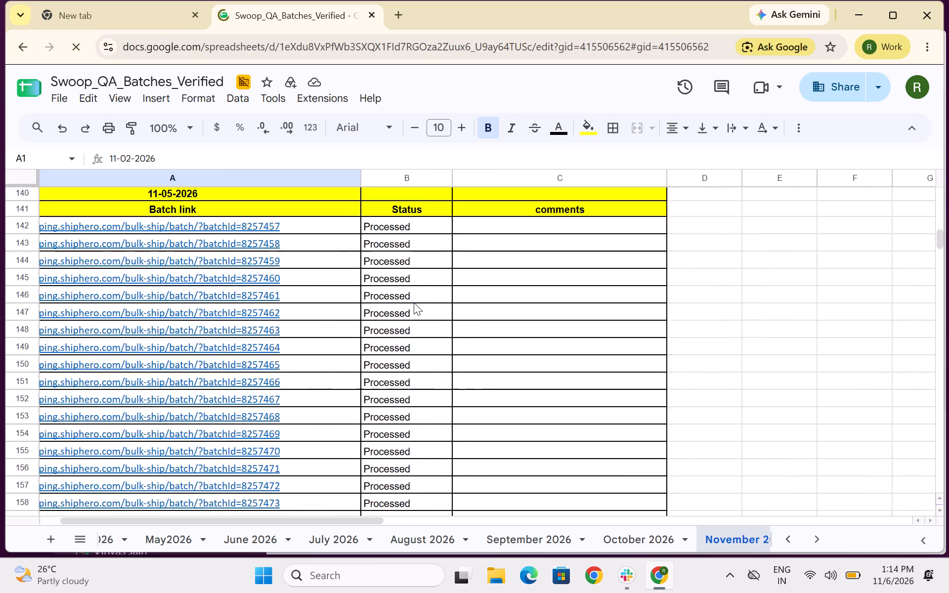
scroll(414, 302, down, 1)
scroll(414, 302, right, 4)
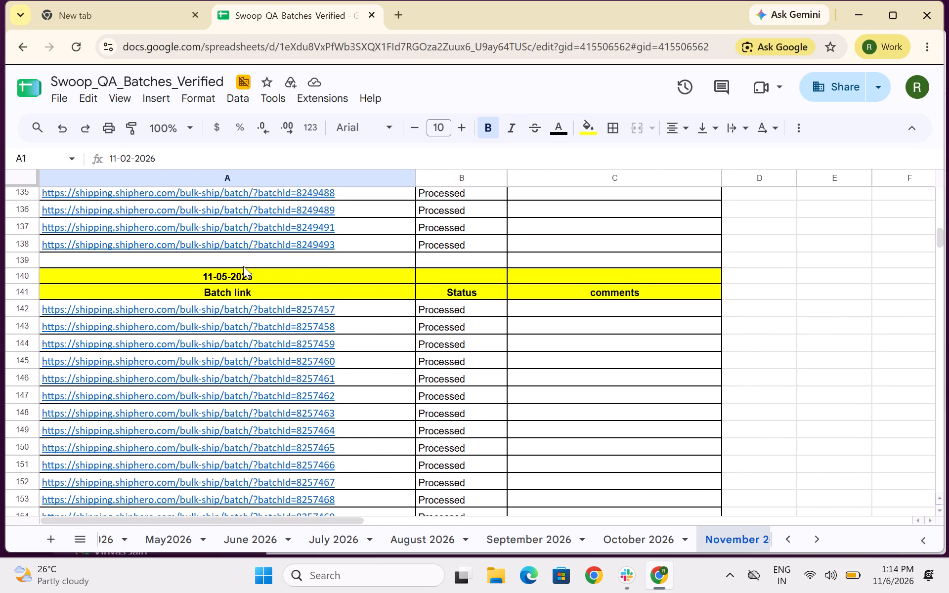
scroll(243, 266, right, 2)
Copy the 11-05-2026 date and column header rows A140:C141 to the empty bordered rows starting at A175.
drag(53, 272, 638, 288)
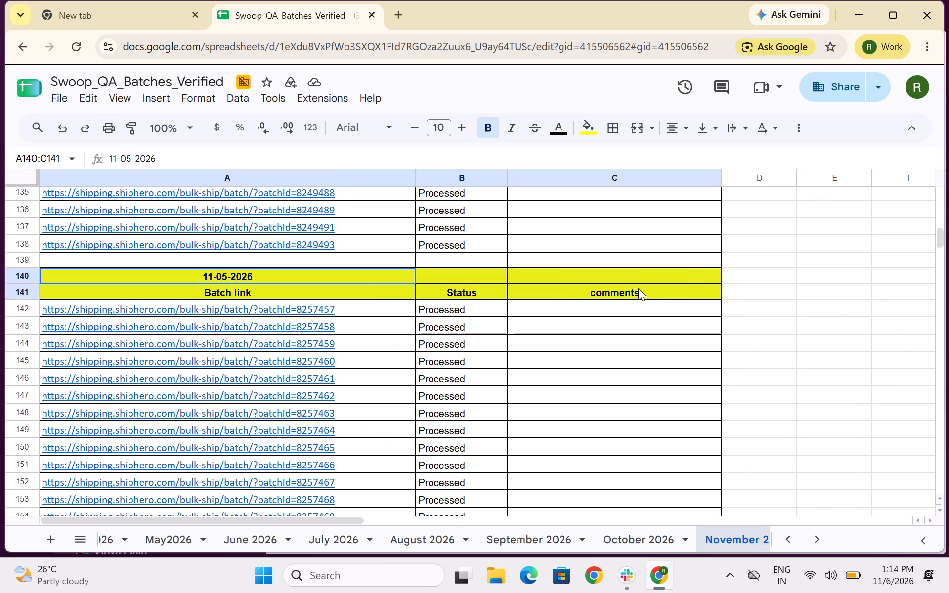
drag(638, 288, 689, 288)
key(ctrl+c)
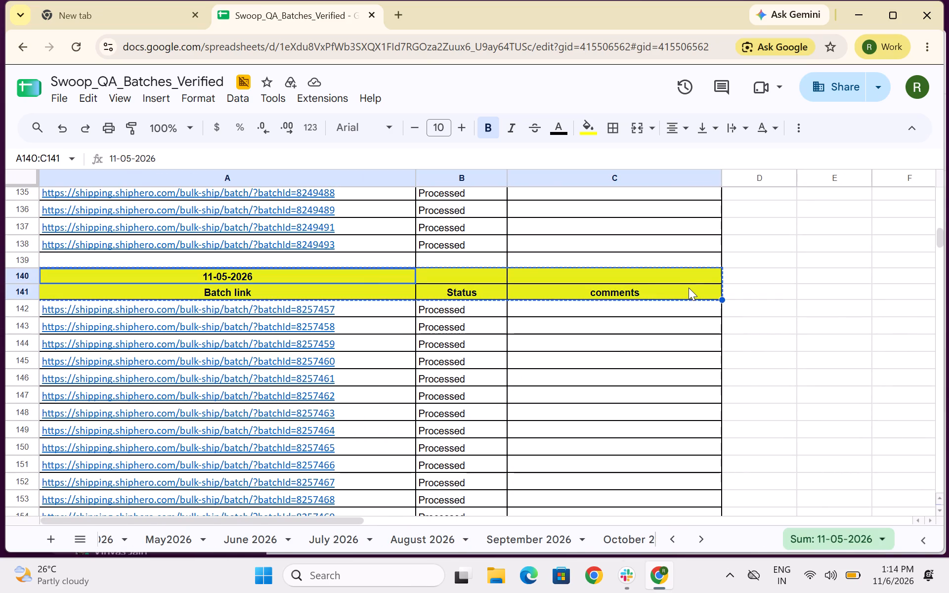
scroll(612, 339, down, 6)
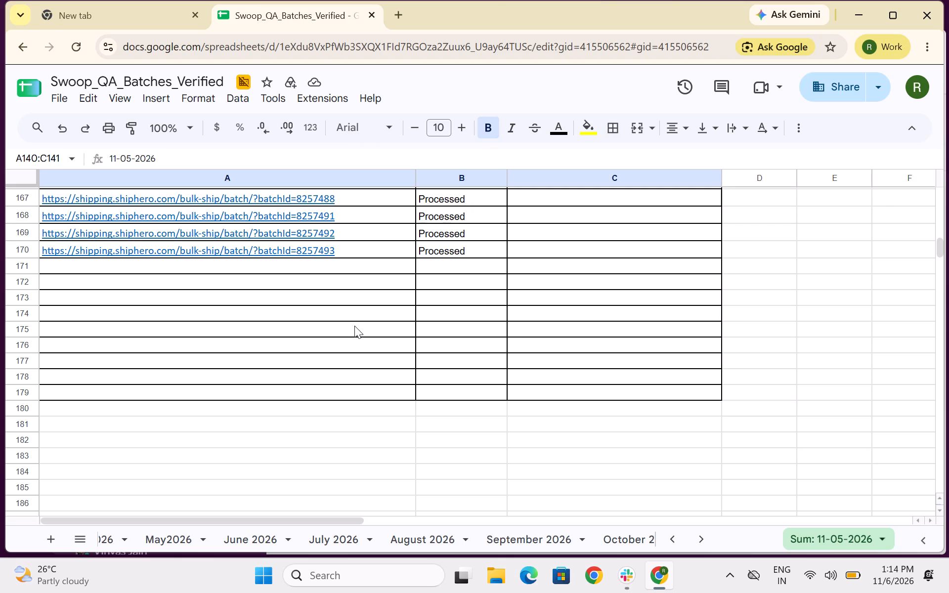
click(354, 326)
key(ctrl+v)
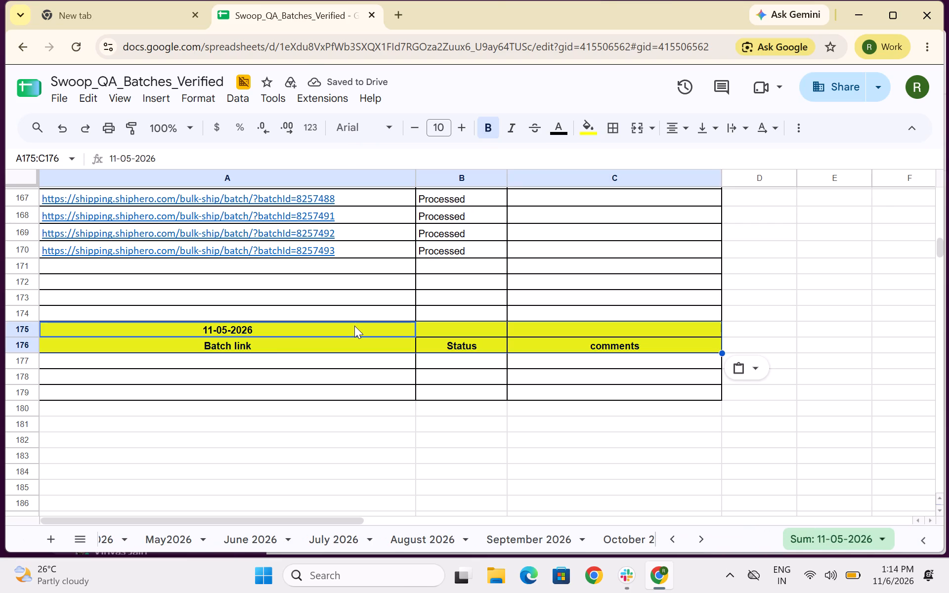
Extend the bordered table by copying the empty rows A177:C179 over the range A180:C229.
scroll(445, 351, up, 5)
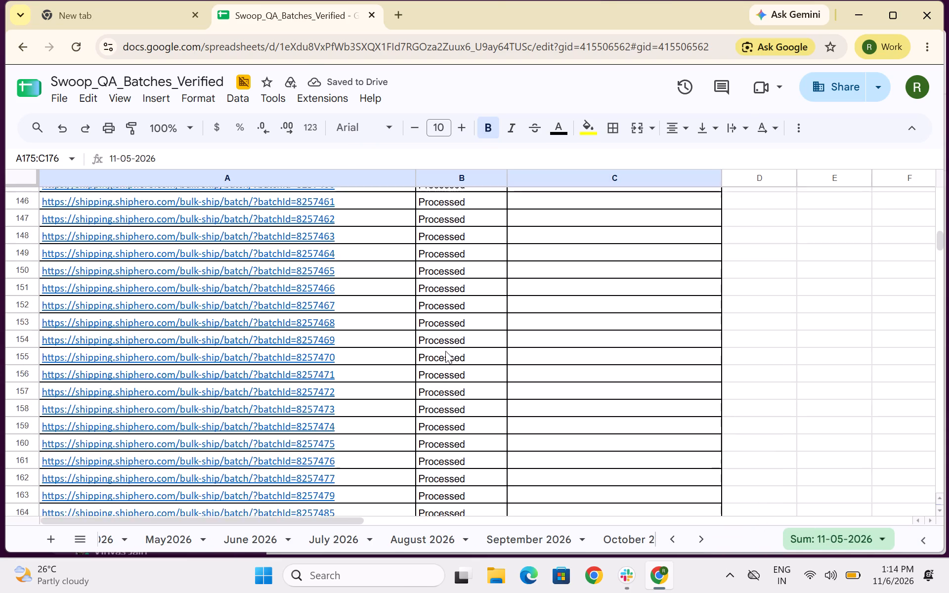
scroll(445, 351, down, 5)
drag(224, 321, 256, 347)
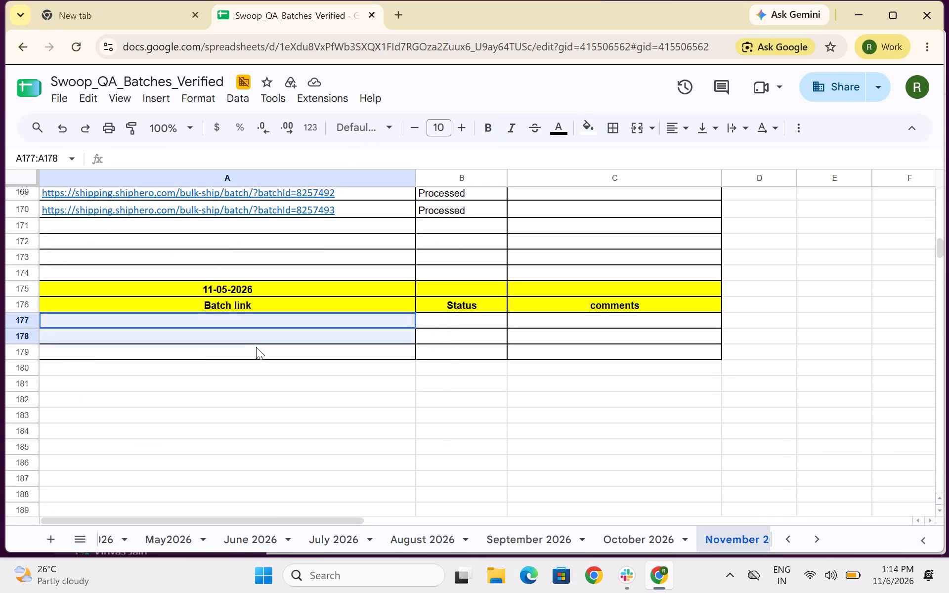
drag(256, 347, 614, 352)
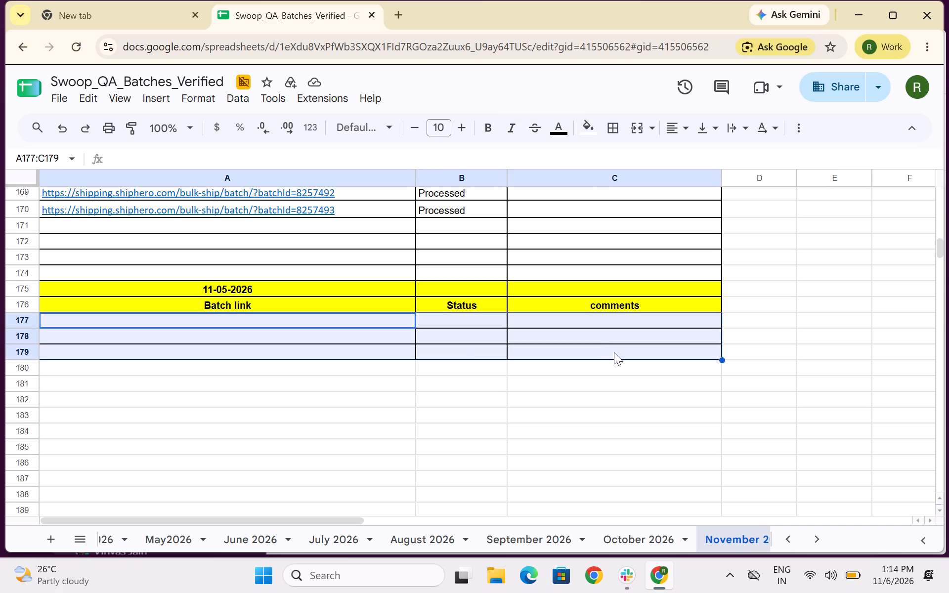
key(ctrl+c)
drag(469, 366, 468, 468)
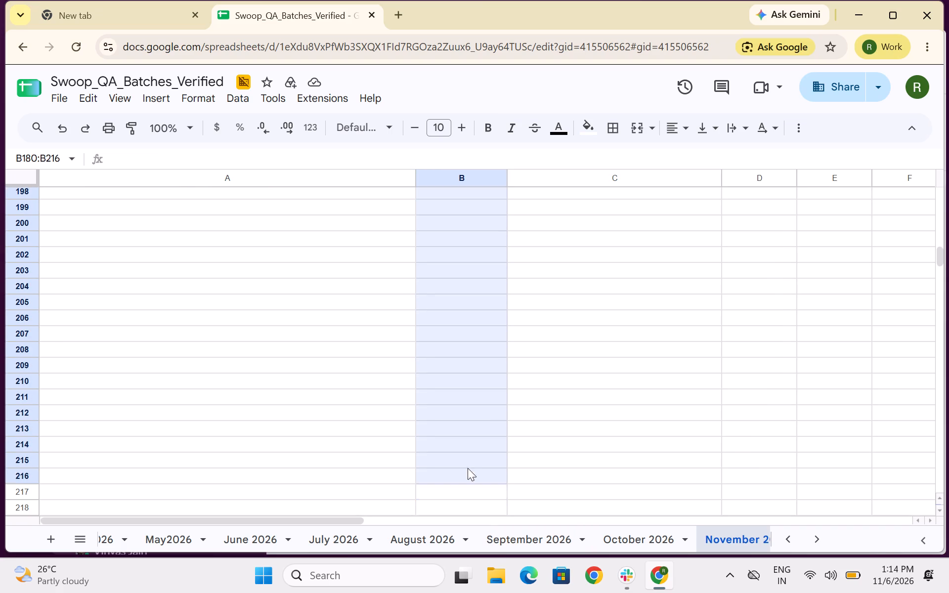
drag(468, 468, 467, 463)
scroll(201, 371, up, 3)
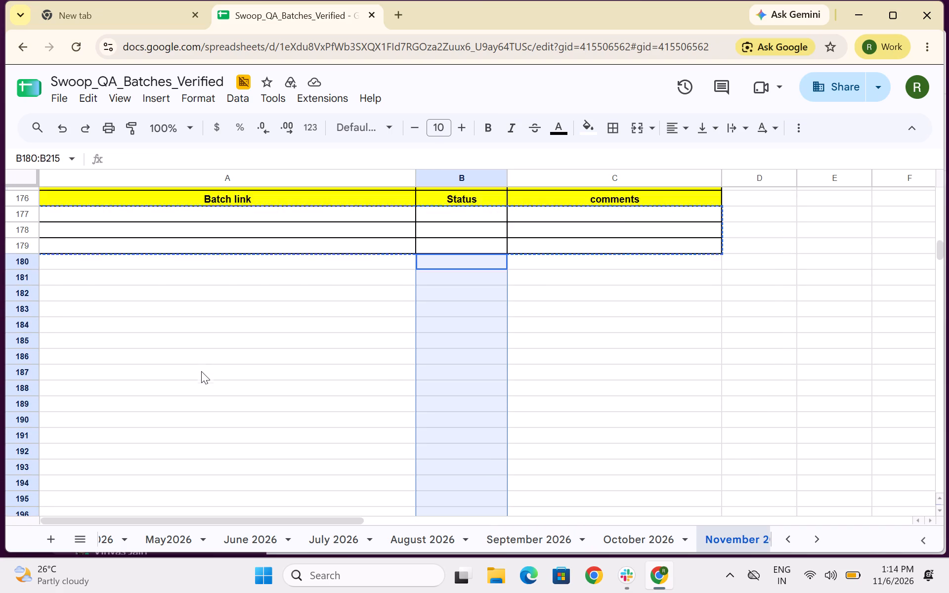
scroll(201, 371, up, 1)
drag(68, 293, 170, 441)
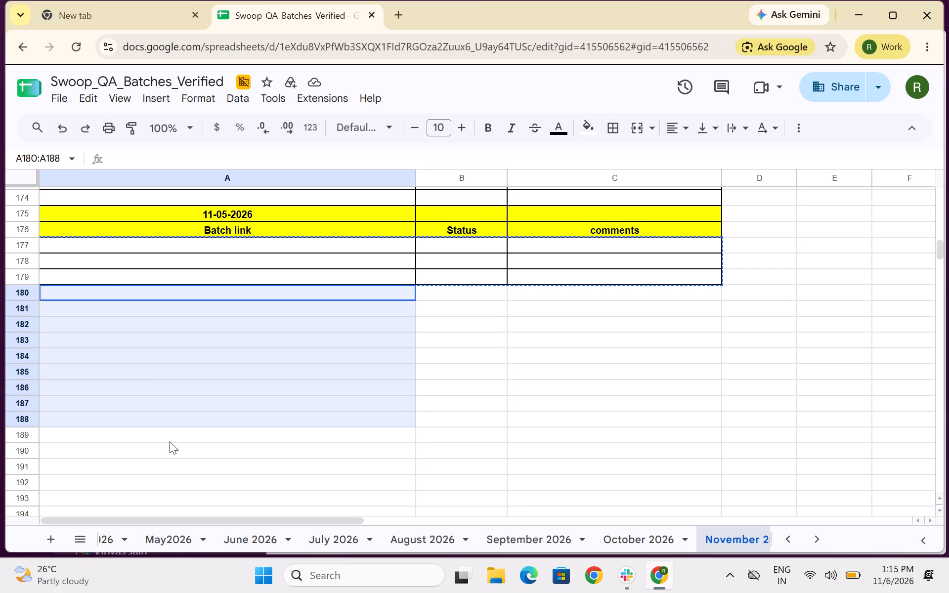
drag(170, 441, 574, 518)
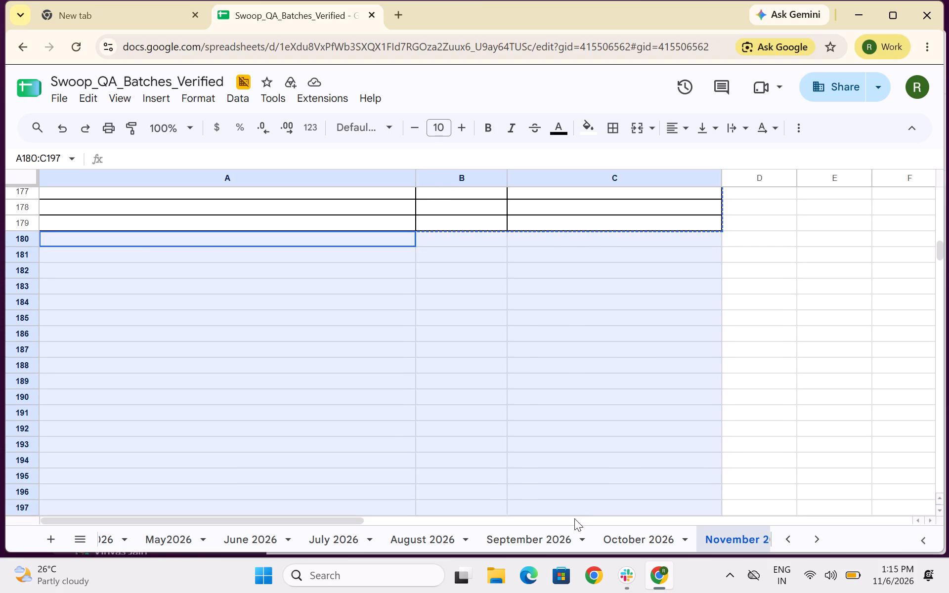
drag(574, 518, 546, 446)
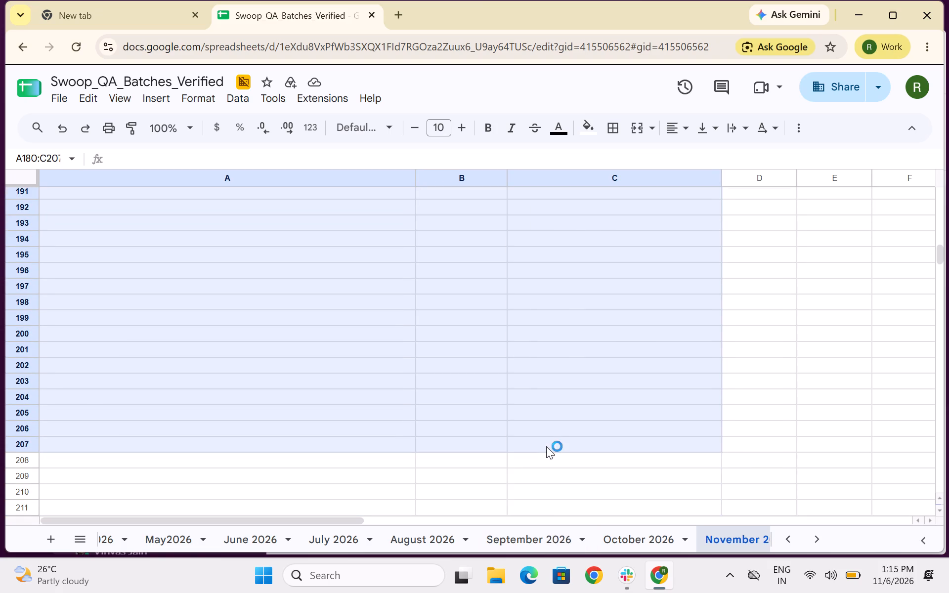
drag(546, 446, 546, 526)
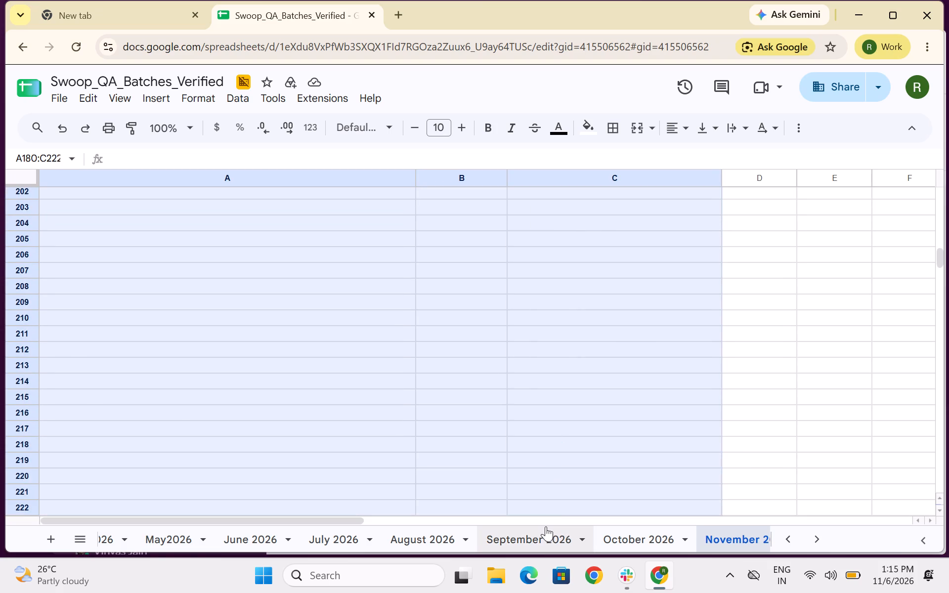
drag(546, 526, 550, 449)
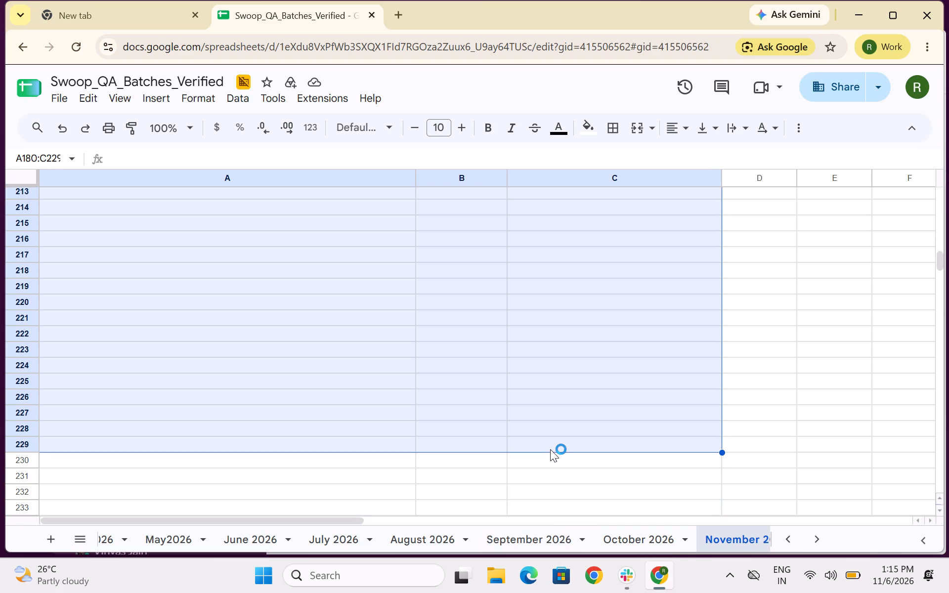
key(ctrl+v)
Change the date in header cell A175 to 11-06-2026.
scroll(399, 391, up, 10)
scroll(399, 391, down, 1)
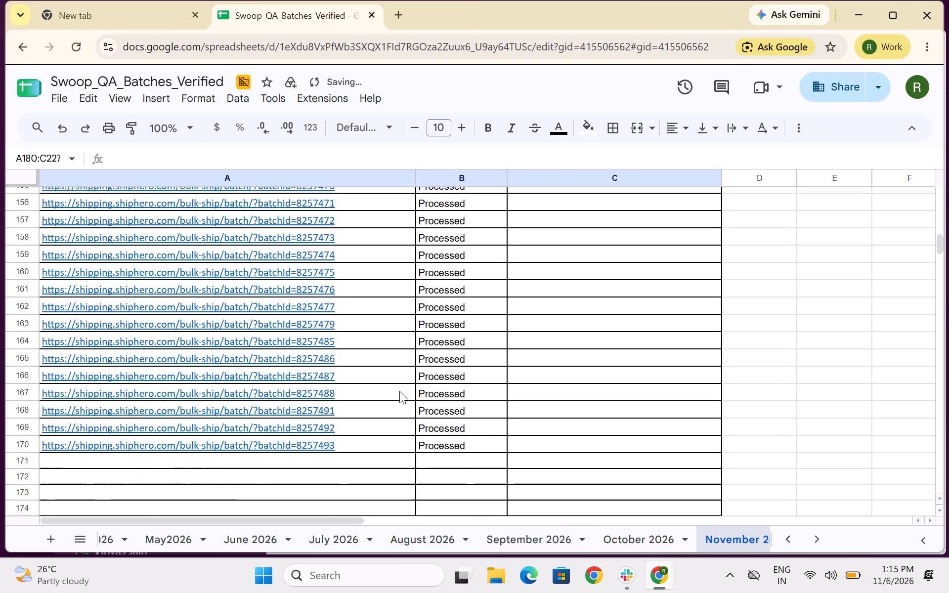
scroll(399, 391, down, 1)
scroll(399, 391, up, 1)
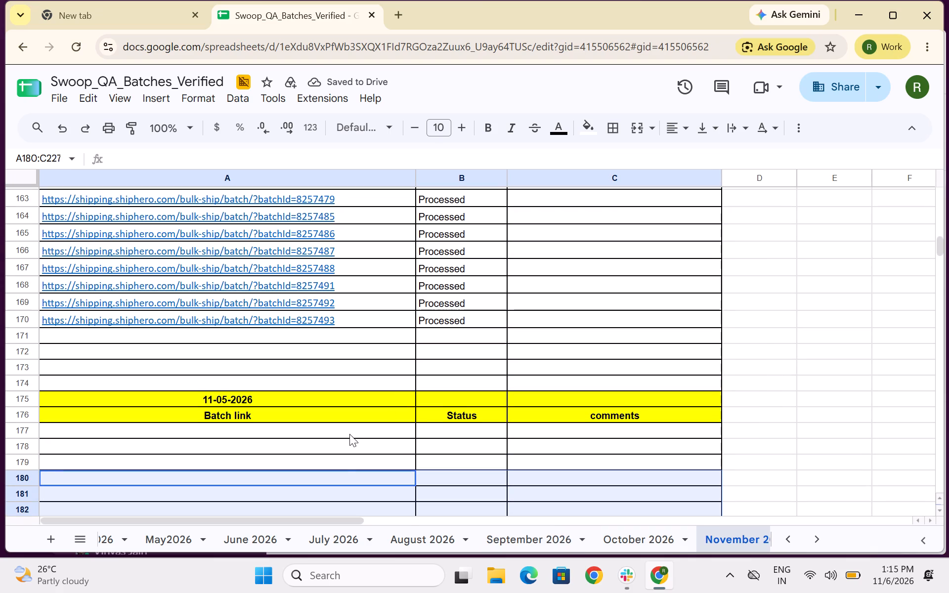
click(349, 434)
click(214, 406)
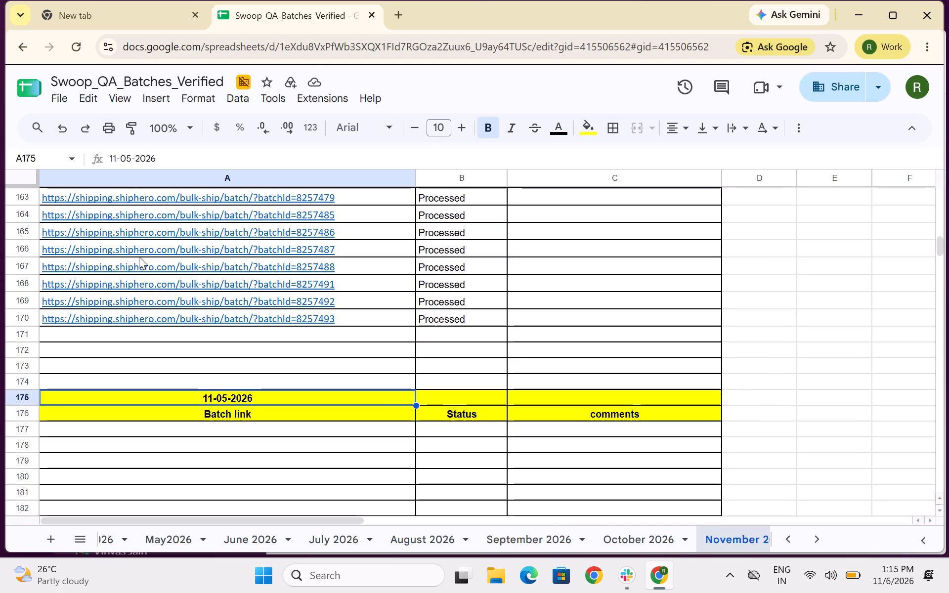
click(129, 157)
key(BackSpace)
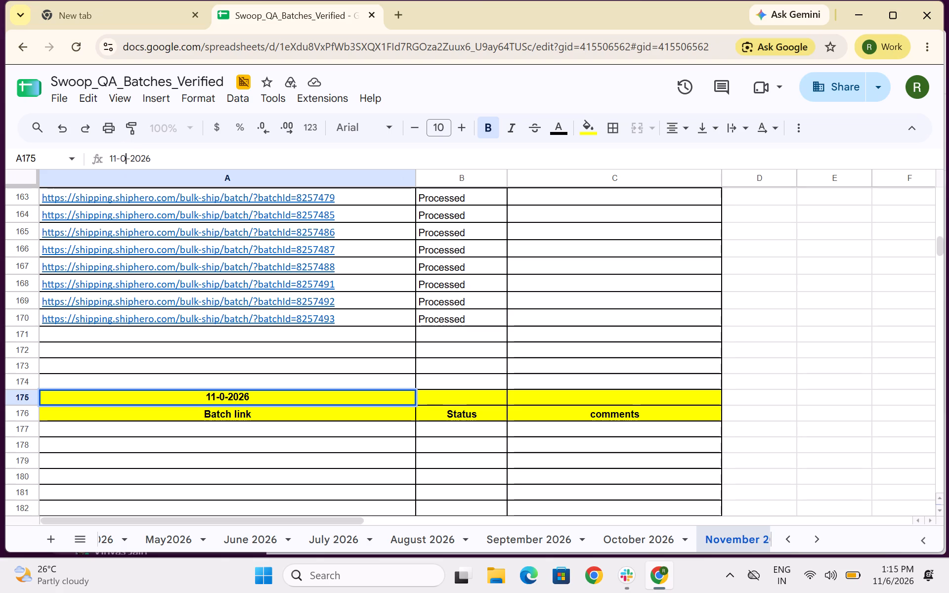
key(6)
key(Return)
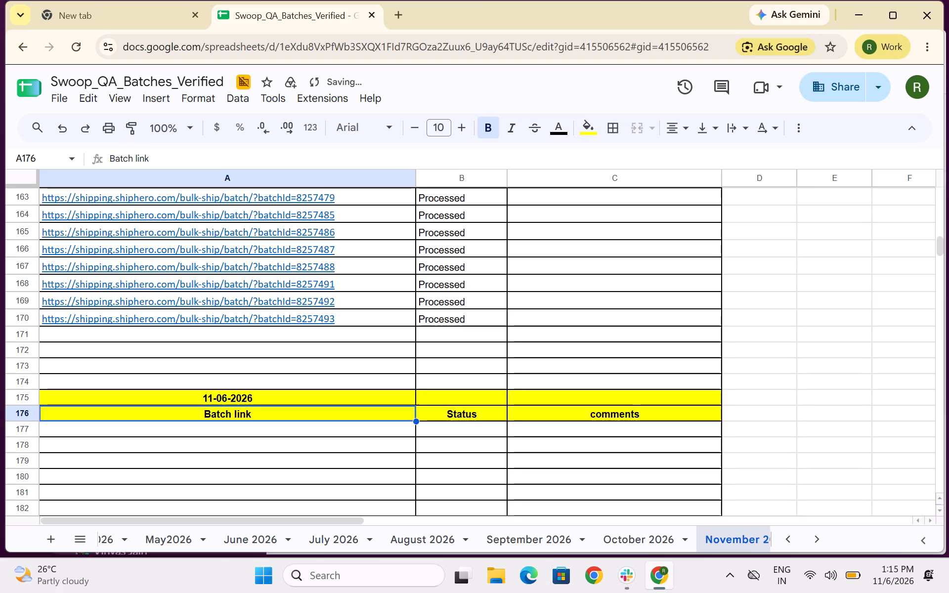
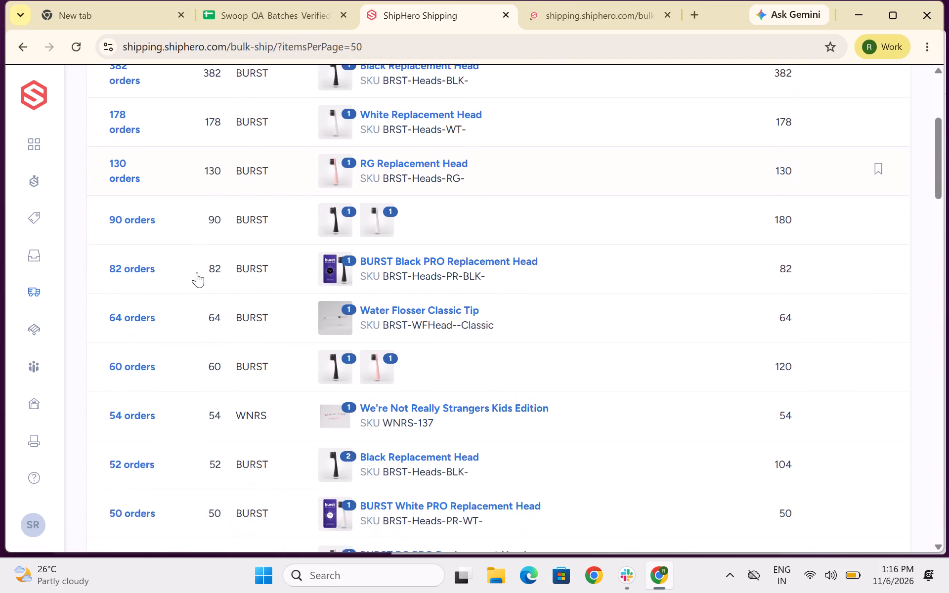
Open the 60-order black and rose gold head batch and the 52-order double Black Replacement Head batch in new tabs.
scroll(197, 272, down, 1)
right_click(128, 336)
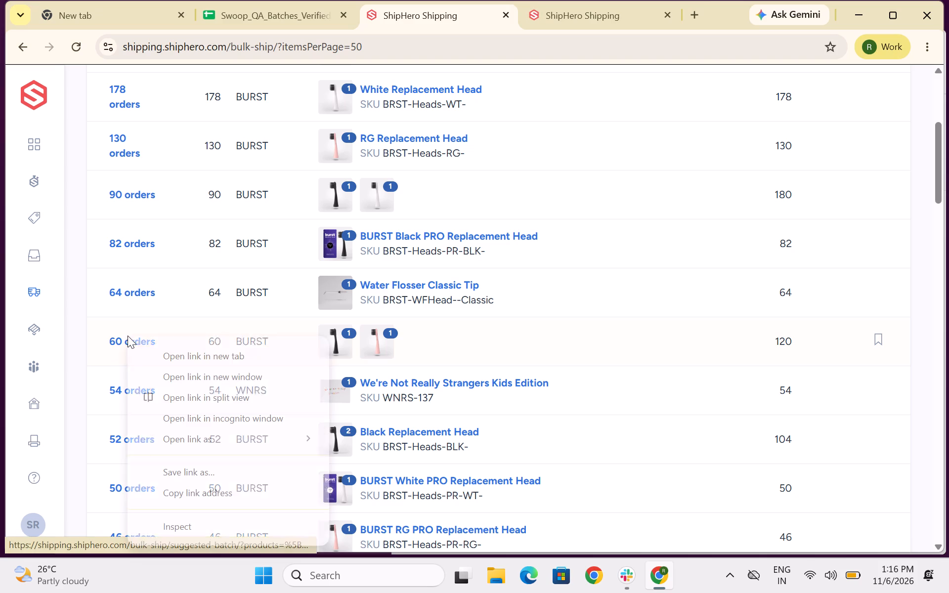
click(190, 351)
scroll(190, 351, down, 1)
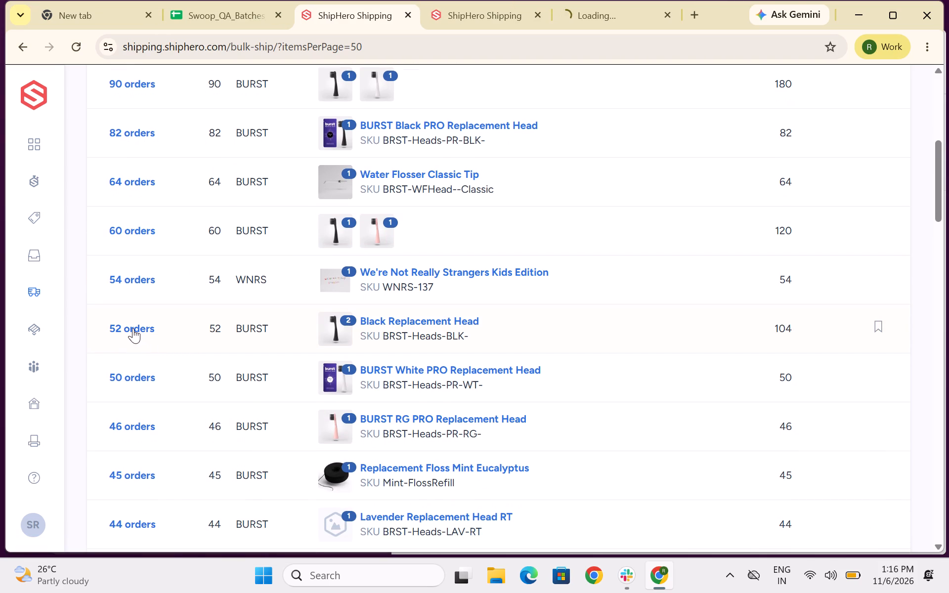
right_click(130, 325)
click(204, 343)
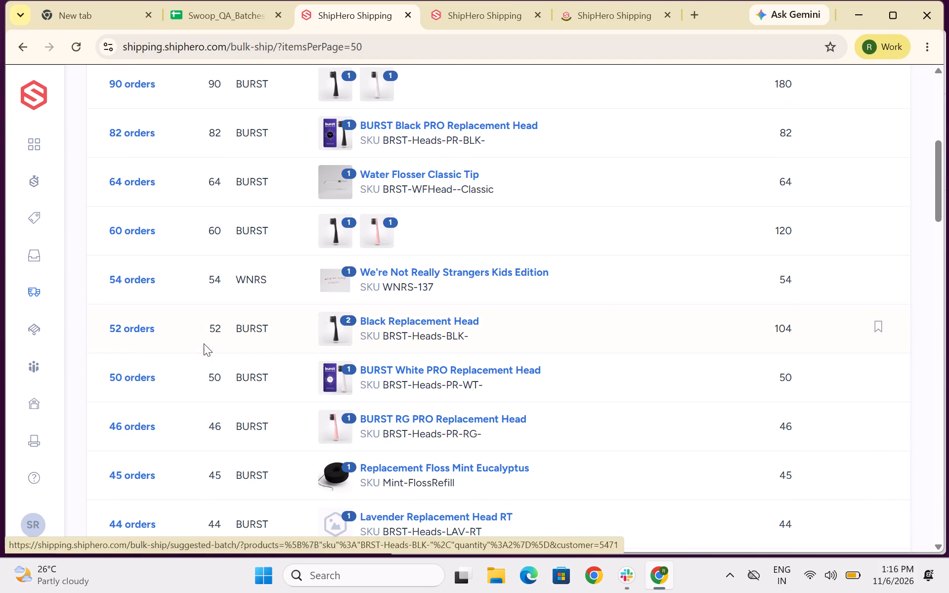
Open the 32-order BURST Teeth Whitening Strips batch and the 27-order BURST two-product floss batch in new tabs.
scroll(204, 343, down, 7)
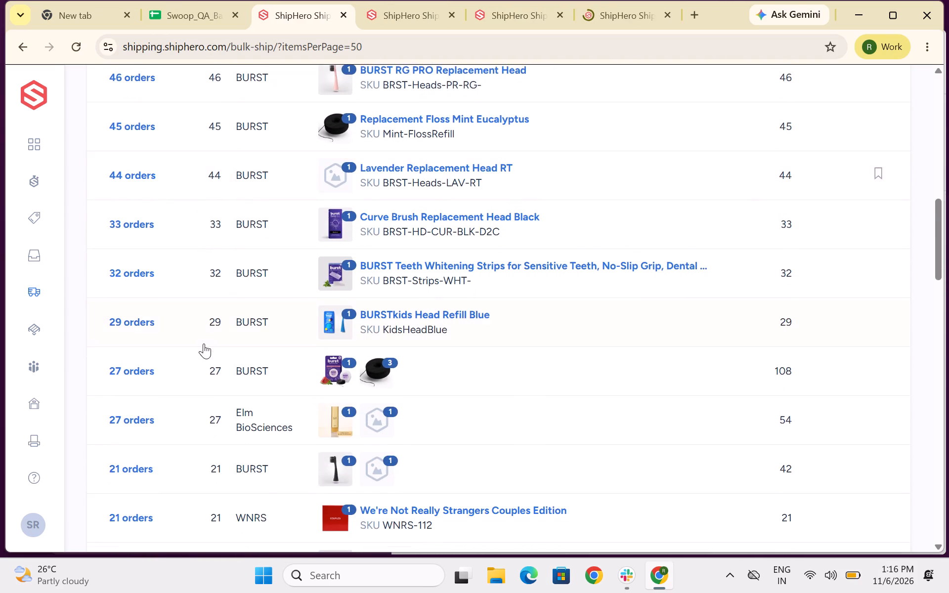
scroll(204, 343, down, 1)
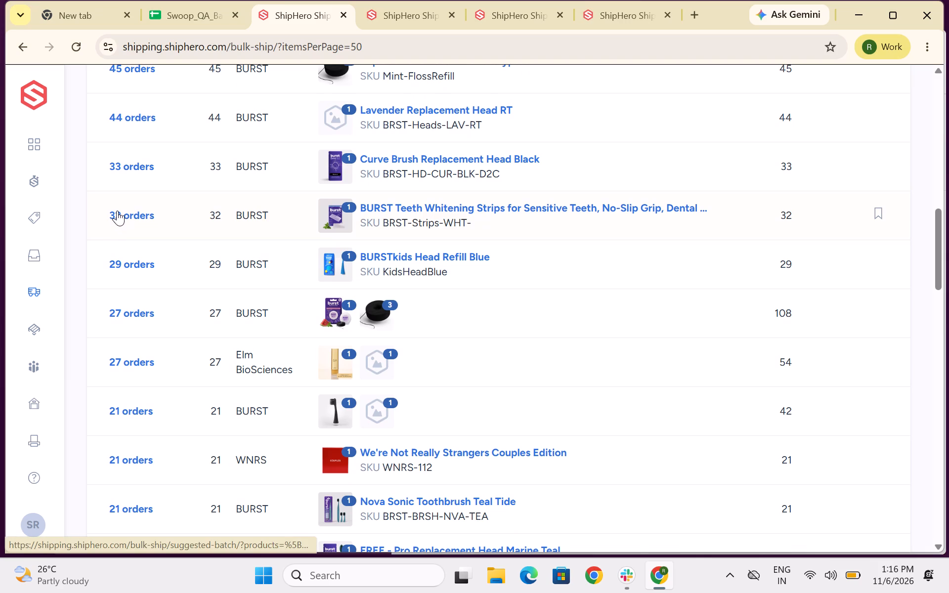
right_click(117, 211)
click(160, 231)
scroll(160, 231, down, 1)
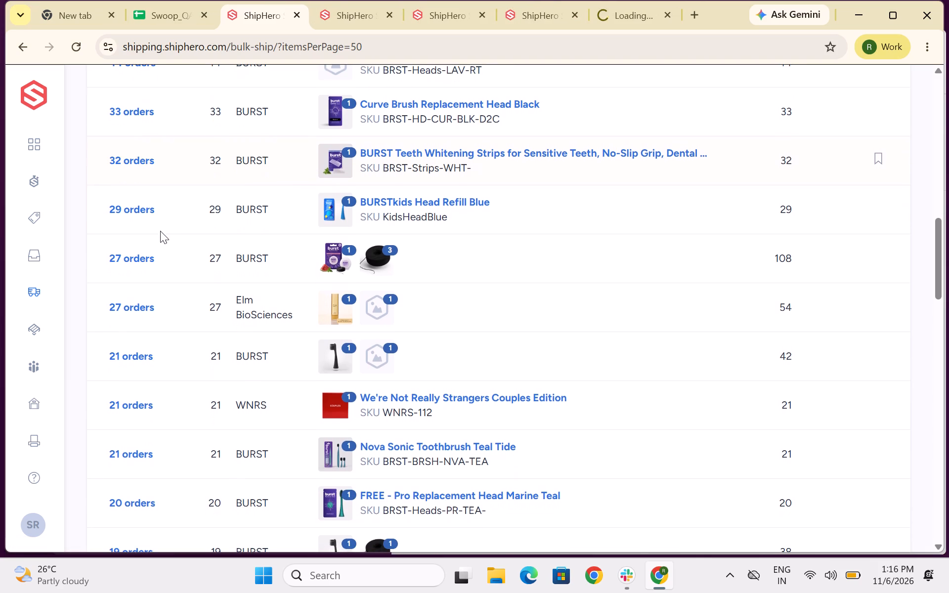
right_click(132, 254)
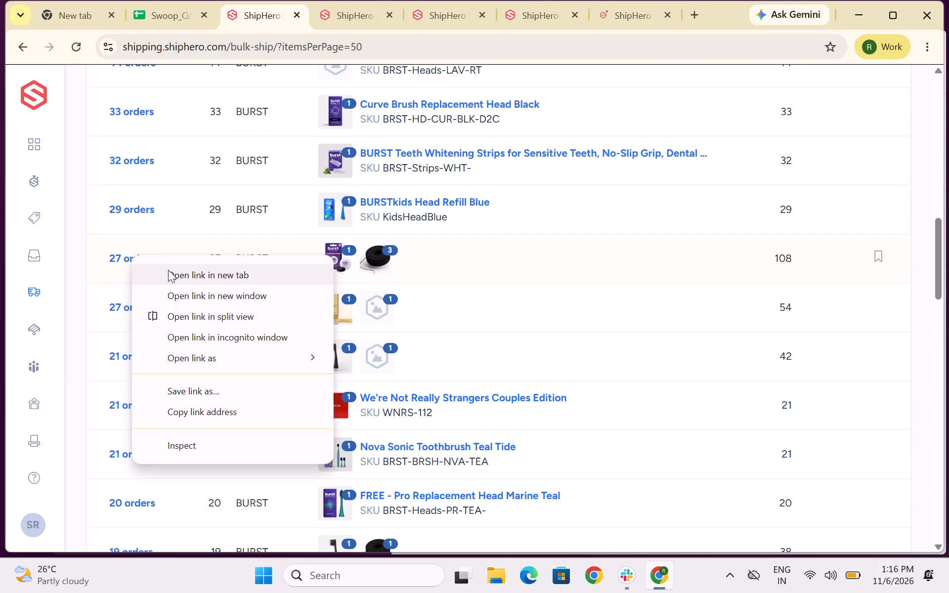
click(168, 270)
Open the 21-order BURST two-product batch with a black head and the 21-order Nova Sonic Toothbrush Teal Tide batch in new tabs.
scroll(168, 270, down, 1)
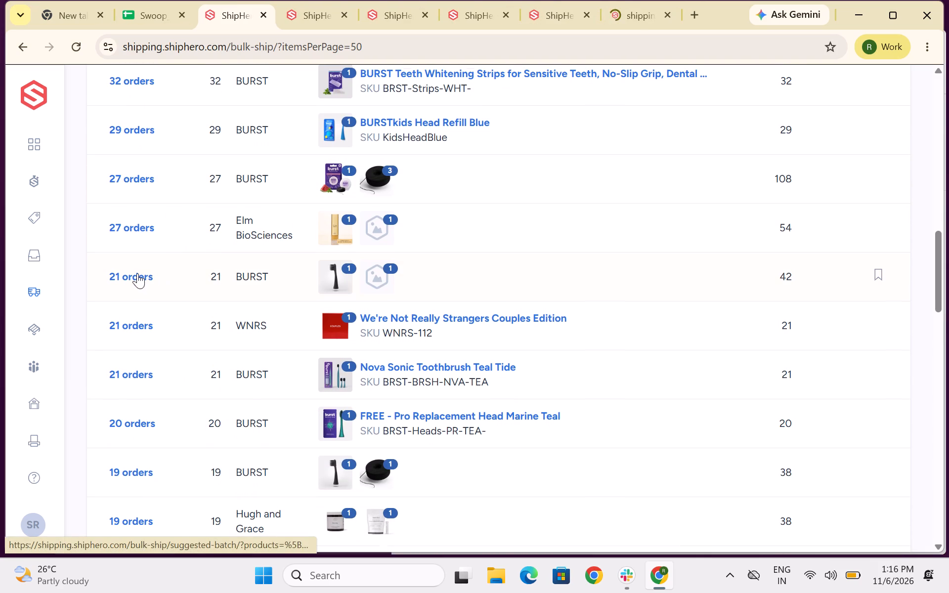
right_click(137, 273)
click(182, 291)
scroll(182, 291, down, 1)
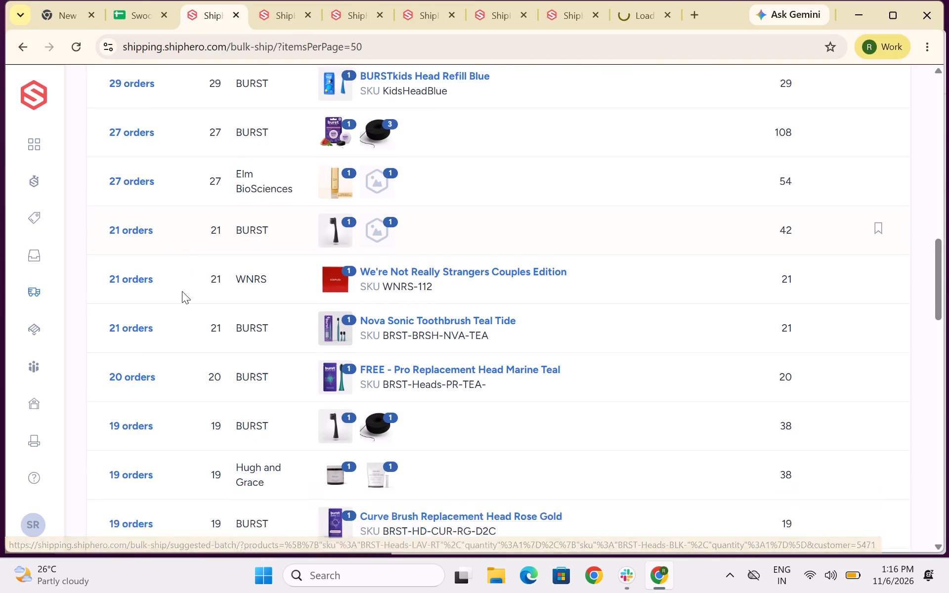
scroll(182, 291, down, 1)
right_click(120, 269)
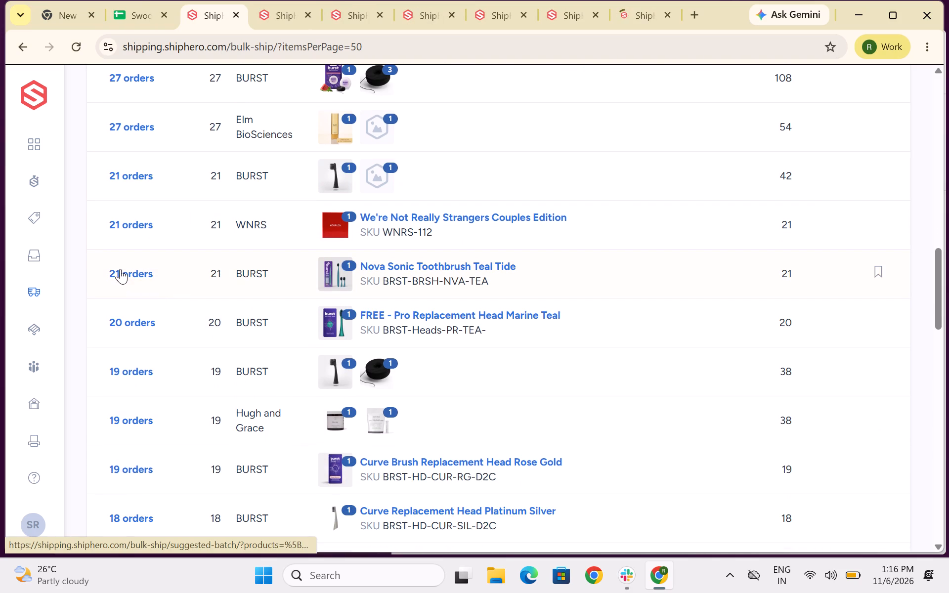
click(168, 286)
Open the 19-order BURST black head and floss batch and the 18-order Pro 2.0 Sonic Toothbrush Rose Gold batch in new tabs.
scroll(168, 286, down, 1)
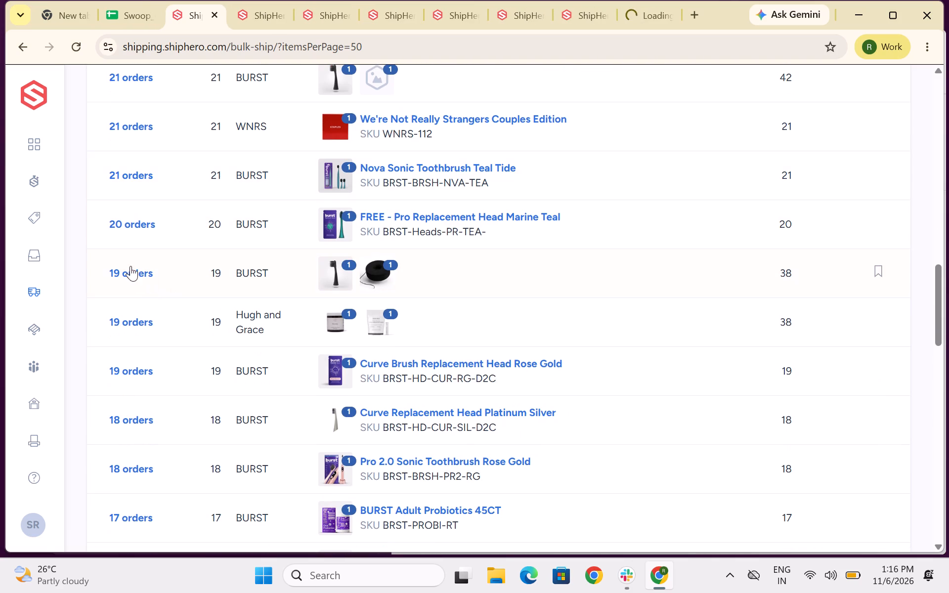
right_click(133, 272)
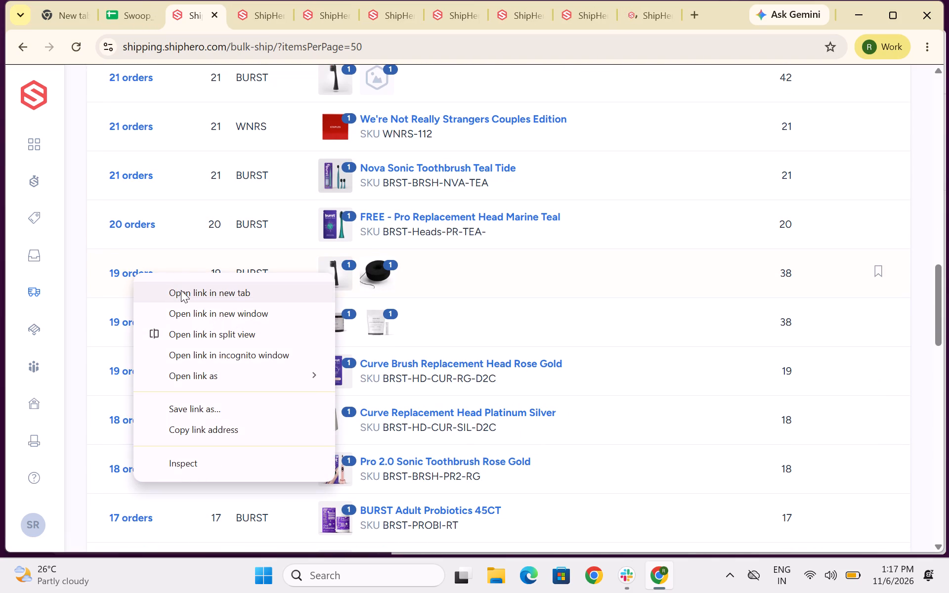
click(181, 290)
scroll(181, 290, down, 2)
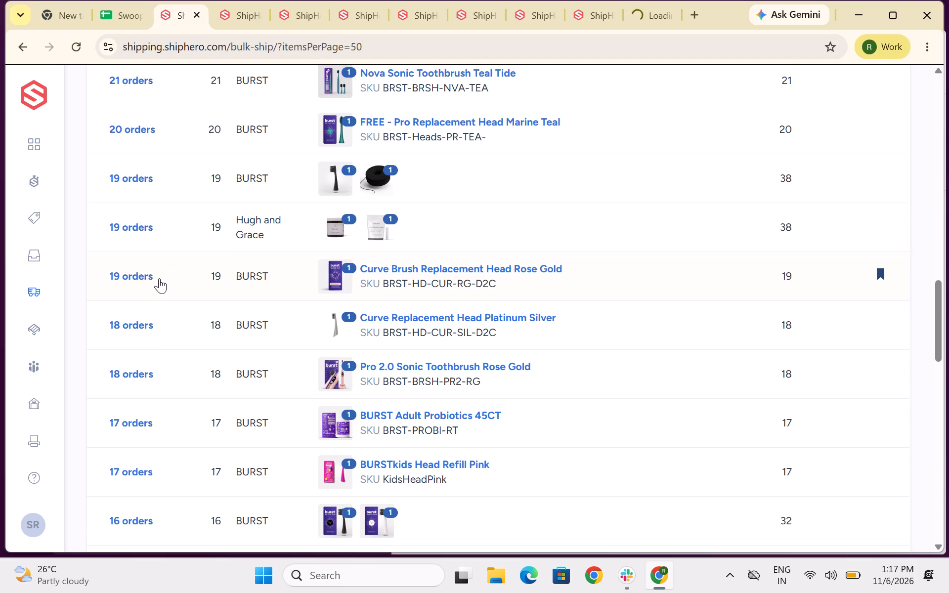
scroll(159, 278, down, 2)
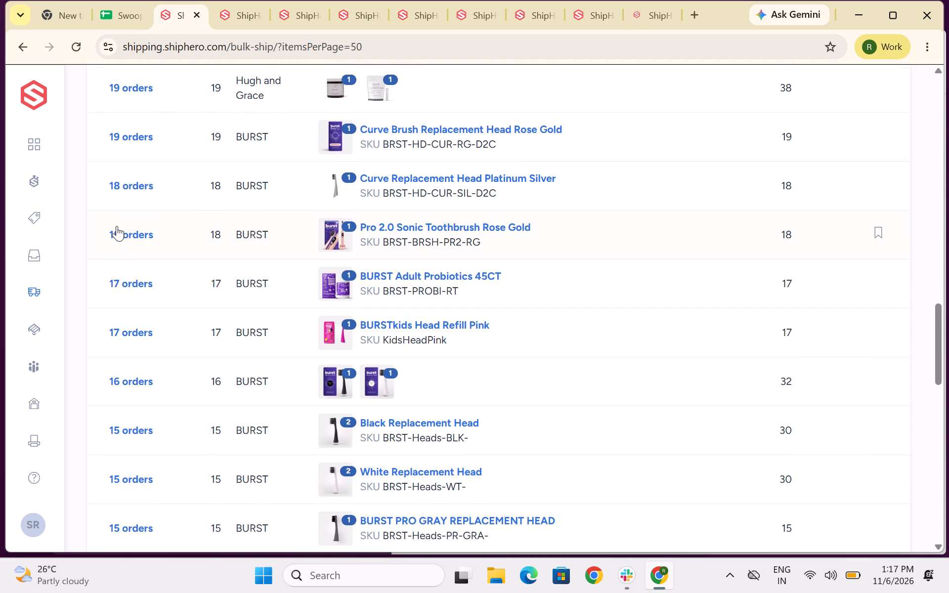
right_click(123, 231)
click(170, 252)
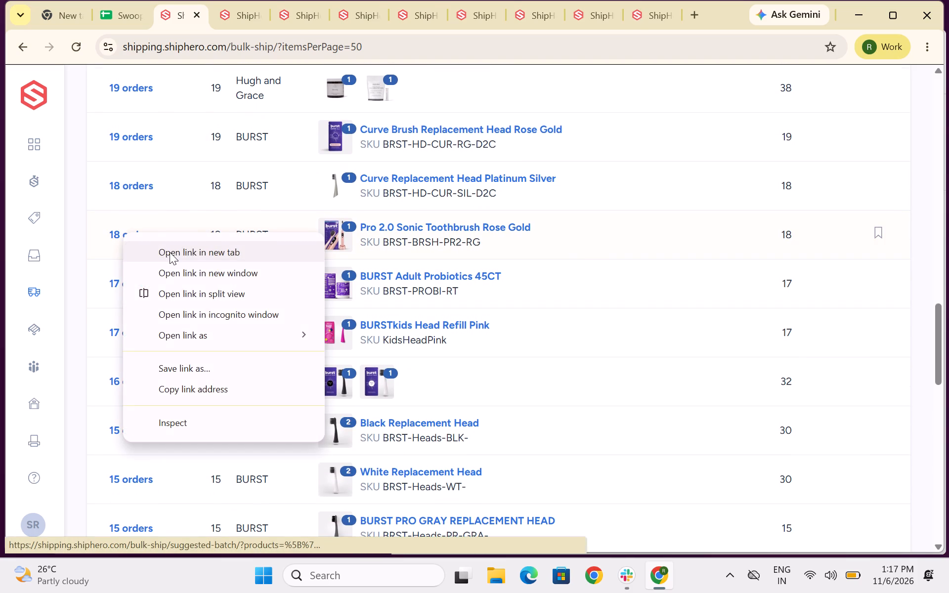
Open the 17-order BURST Adult Probiotics 45CT batch and the 16-order two-product PRO head batch in new tabs.
right_click(136, 282)
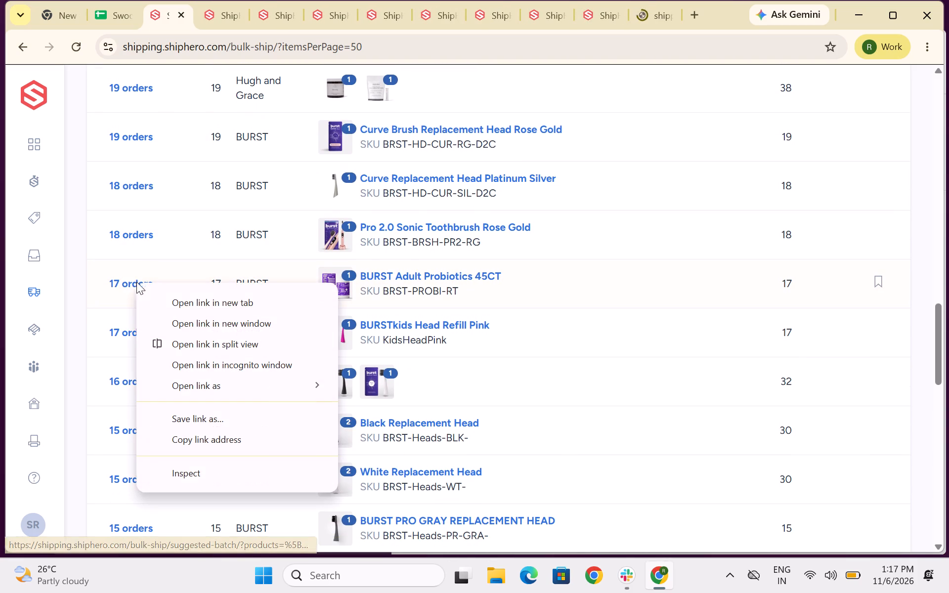
click(195, 301)
scroll(195, 301, down, 1)
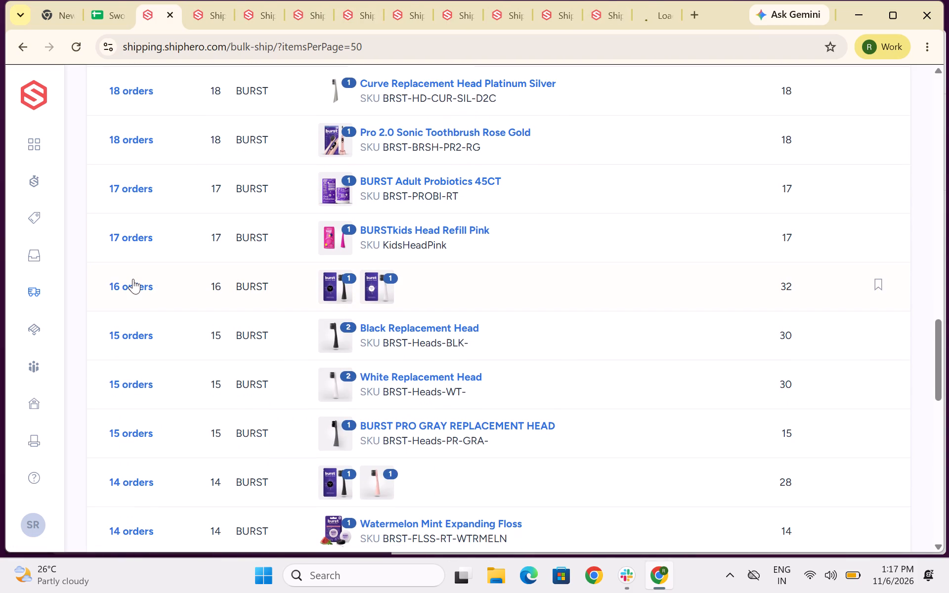
right_click(133, 279)
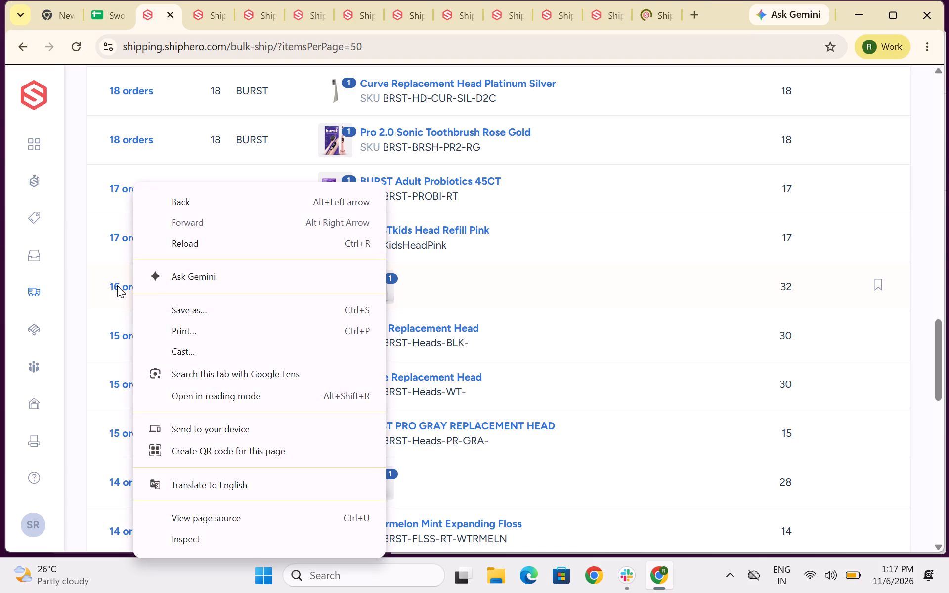
right_click(117, 285)
click(185, 306)
Open the 15-order double Black Replacement Head and 15-order double White Replacement Head batches in new tabs.
scroll(185, 306, down, 1)
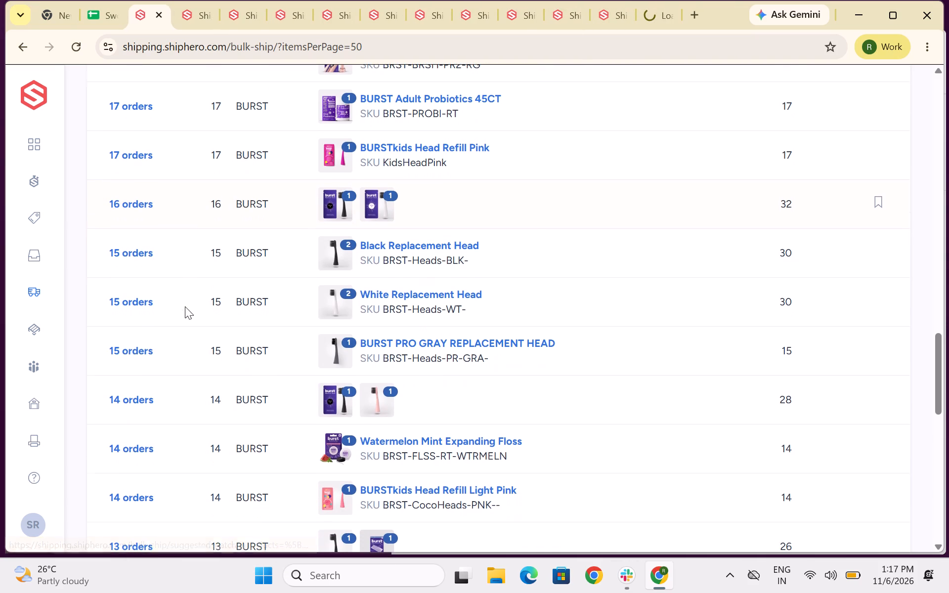
right_click(137, 252)
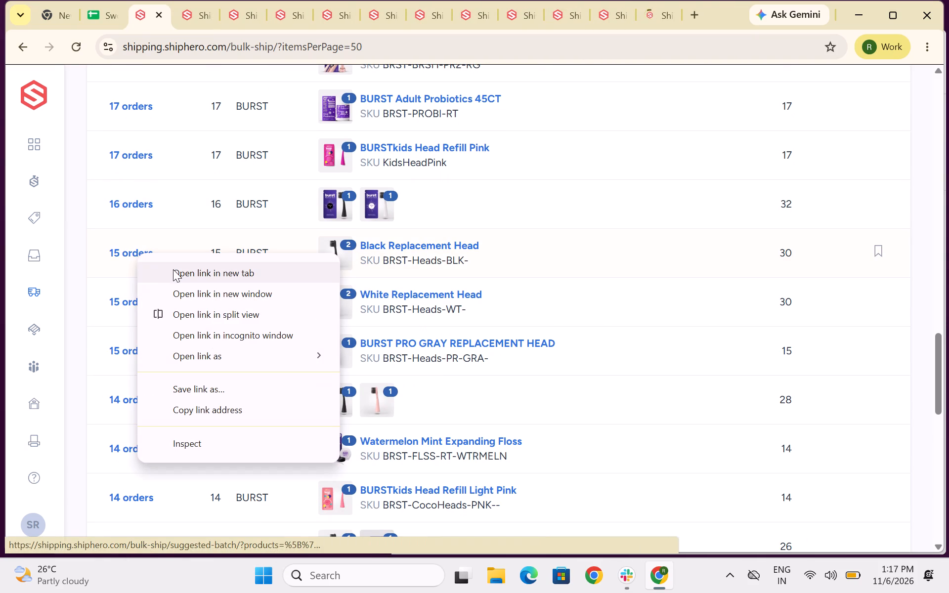
click(173, 269)
right_click(133, 297)
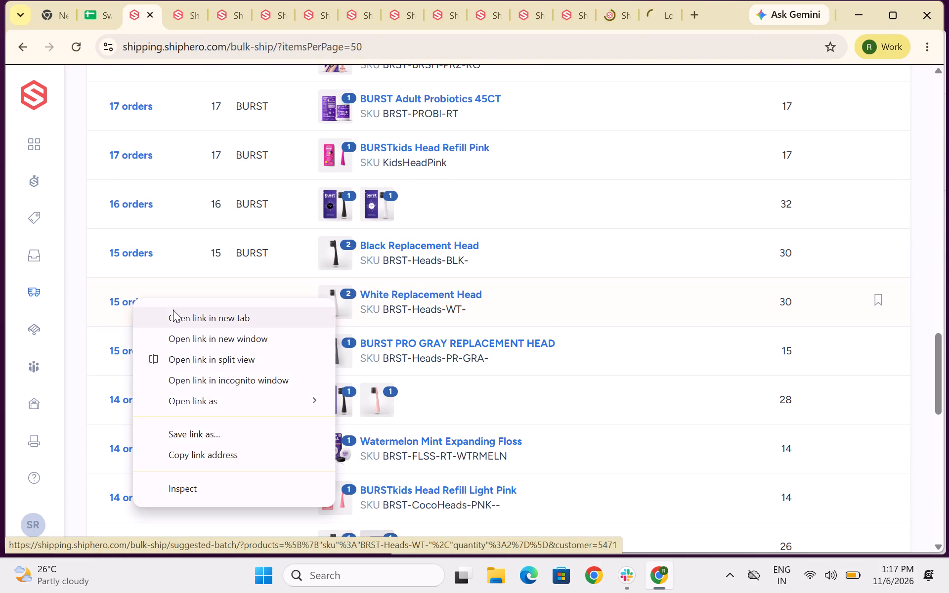
click(180, 316)
Open the two-product 14-order PRO black and rose gold head batch and the two-product 13-order black head batch in new tabs.
scroll(180, 316, down, 2)
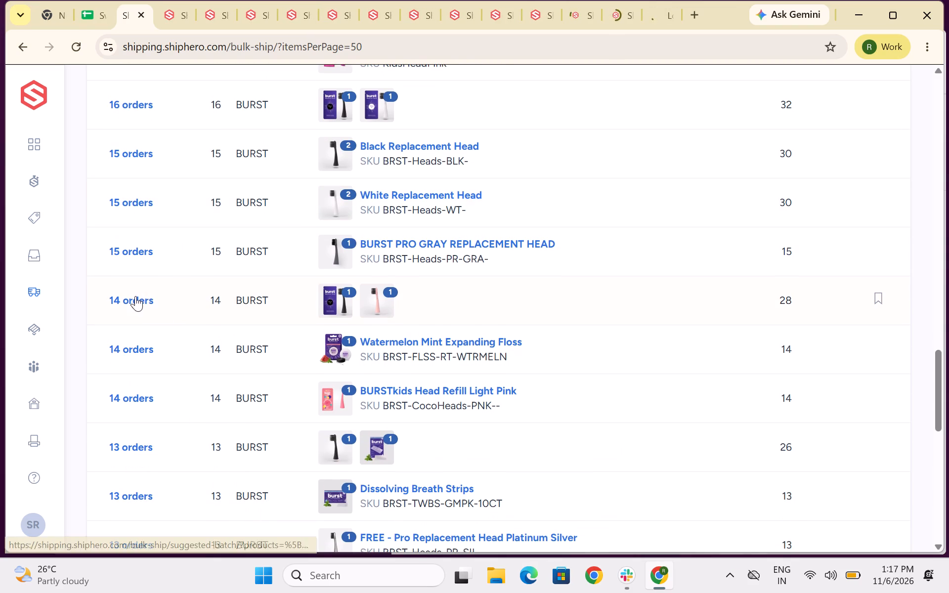
right_click(135, 296)
click(187, 317)
scroll(187, 317, down, 2)
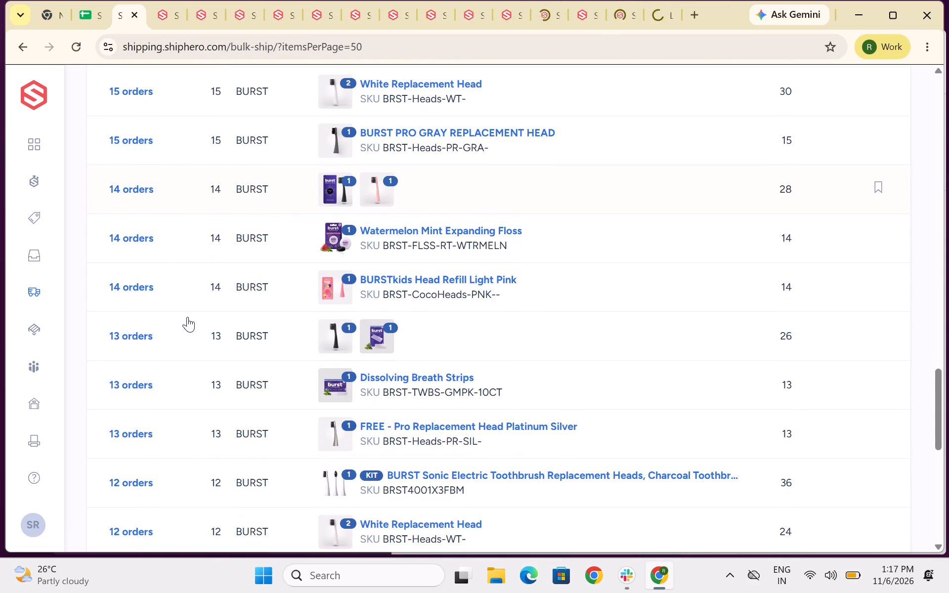
right_click(127, 332)
click(180, 350)
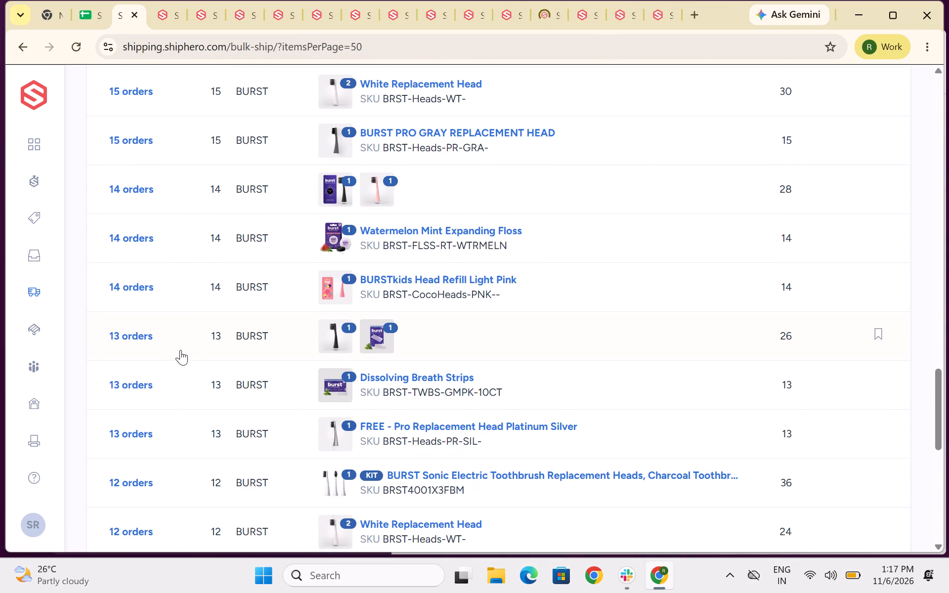
Open a multi-product suggested batch containing one BRST-Heads-WT- from further down the list in the current tab.
scroll(180, 350, down, 3)
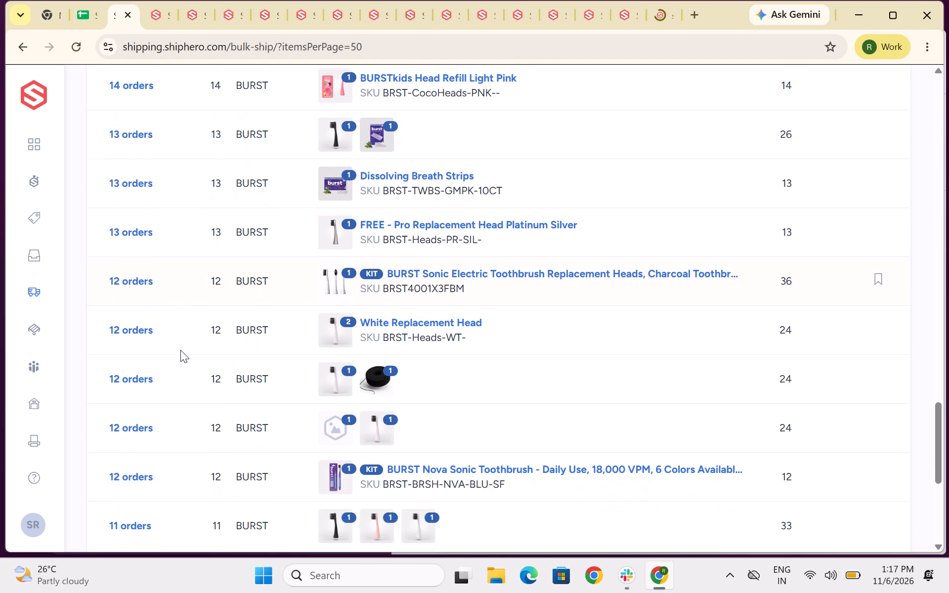
scroll(180, 350, down, 1)
click(180, 350)
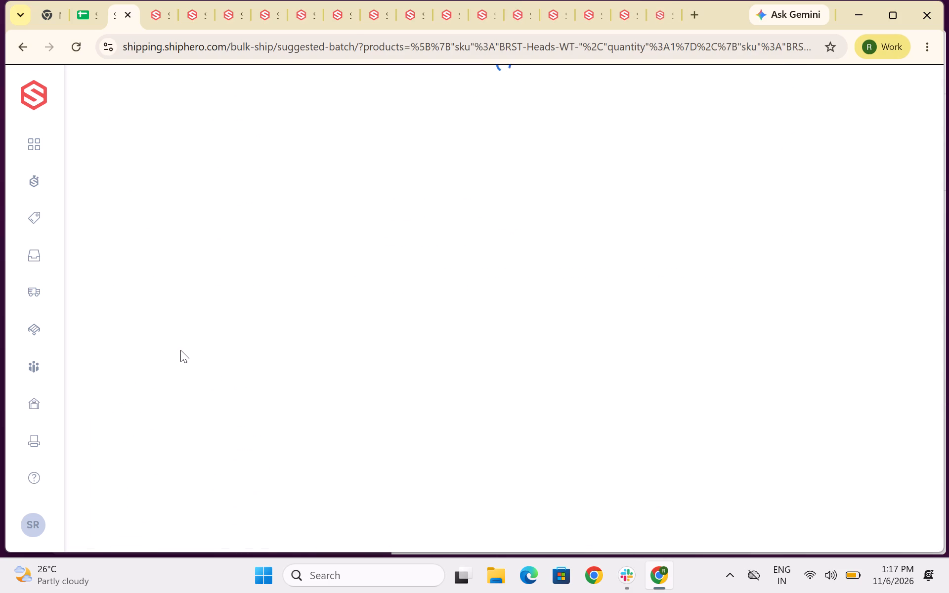
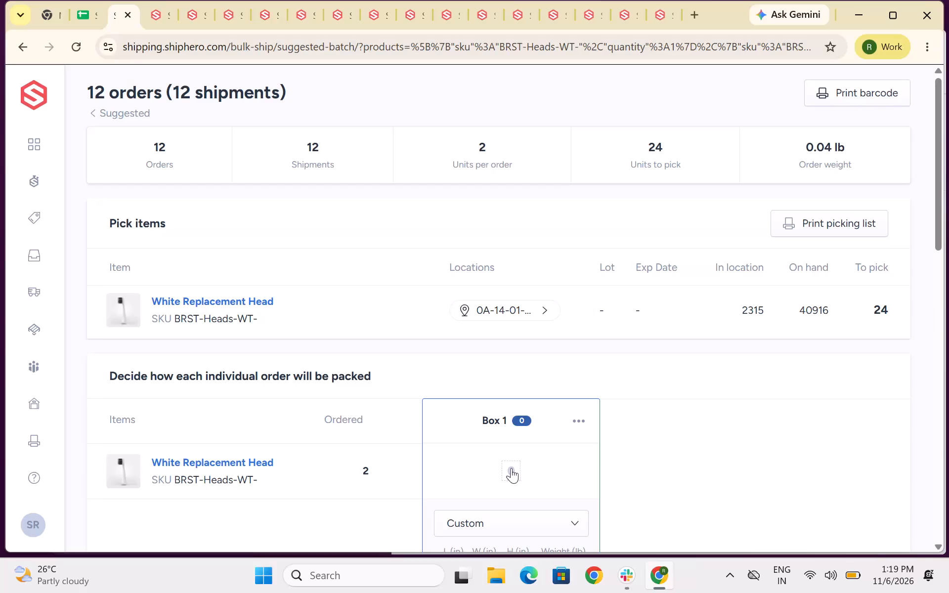
Assign 2 White Replacement Heads to Box 1 and set its packaging to White Polymailer.
click(511, 468)
key(2)
scroll(511, 468, down, 2)
click(495, 373)
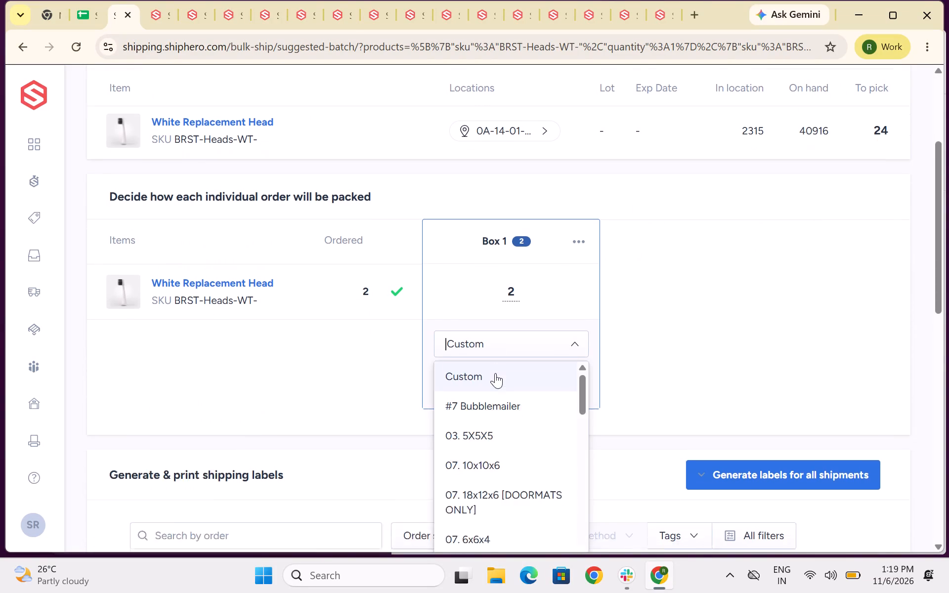
text(white)
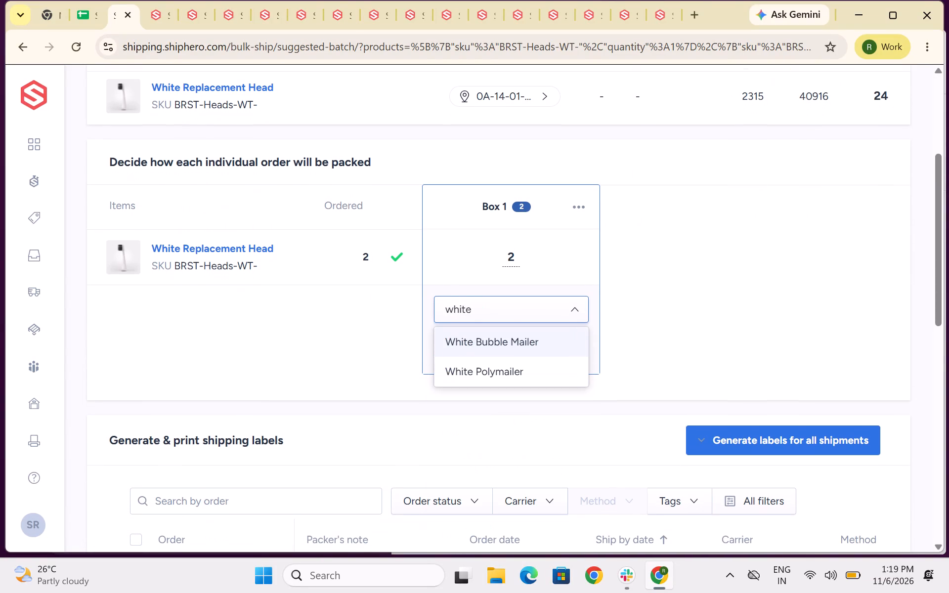
click(486, 378)
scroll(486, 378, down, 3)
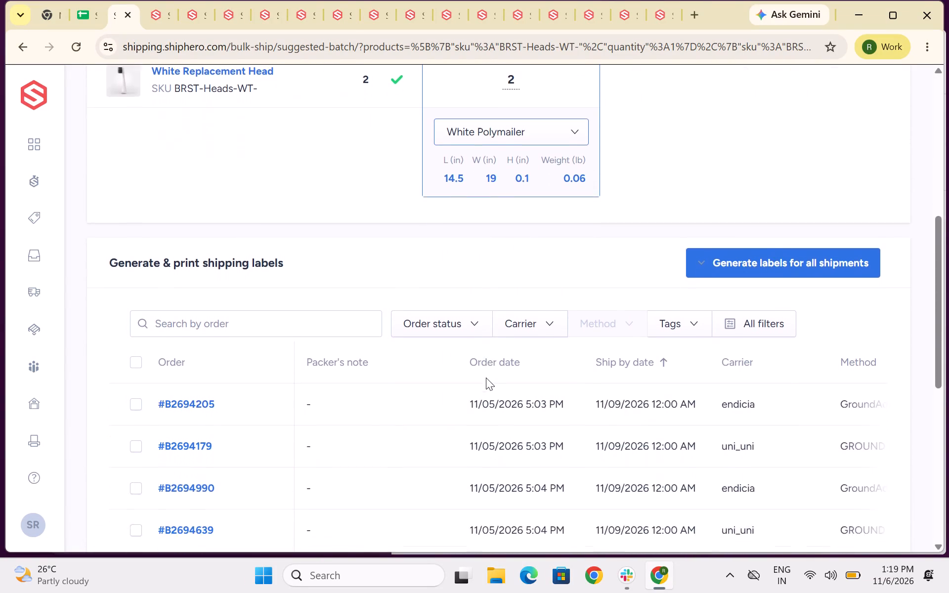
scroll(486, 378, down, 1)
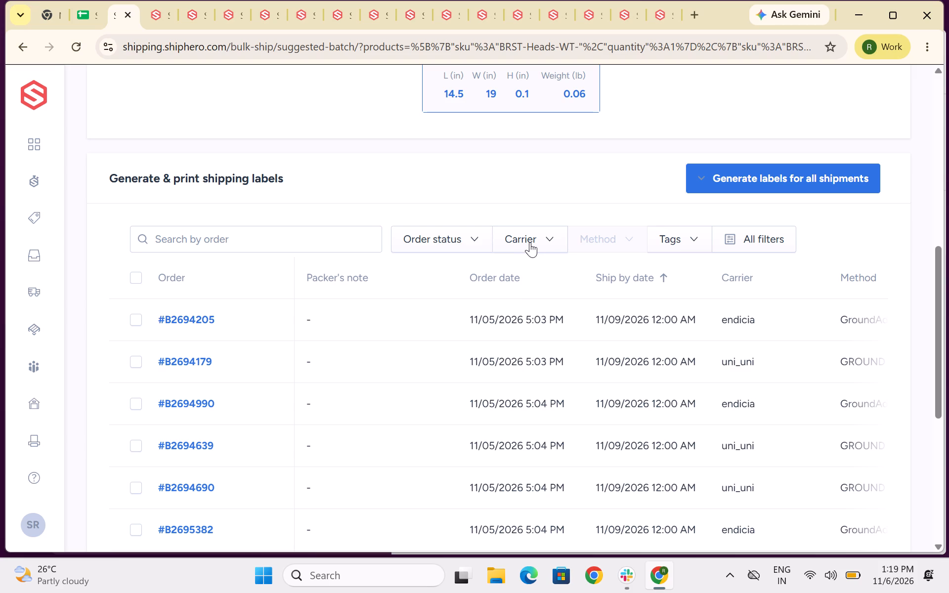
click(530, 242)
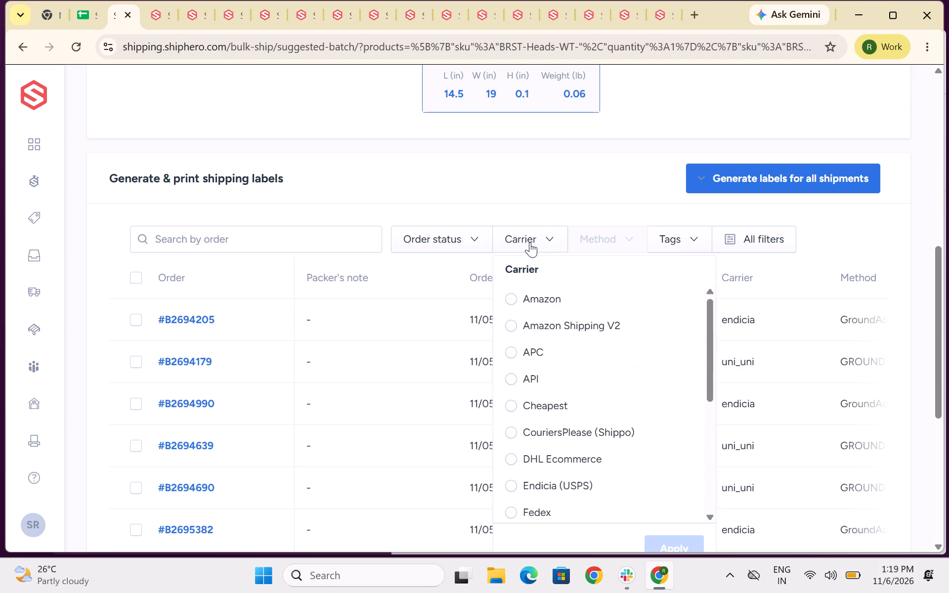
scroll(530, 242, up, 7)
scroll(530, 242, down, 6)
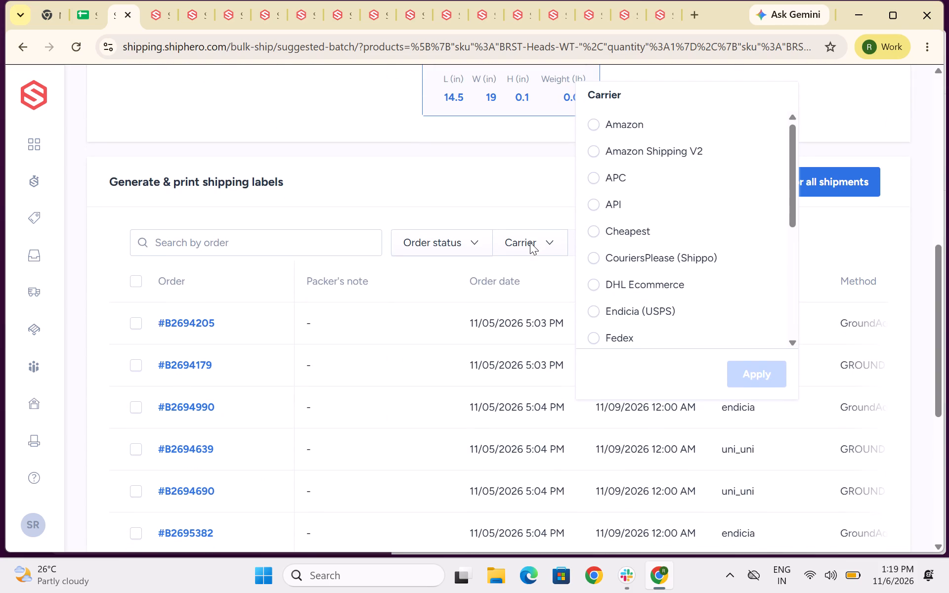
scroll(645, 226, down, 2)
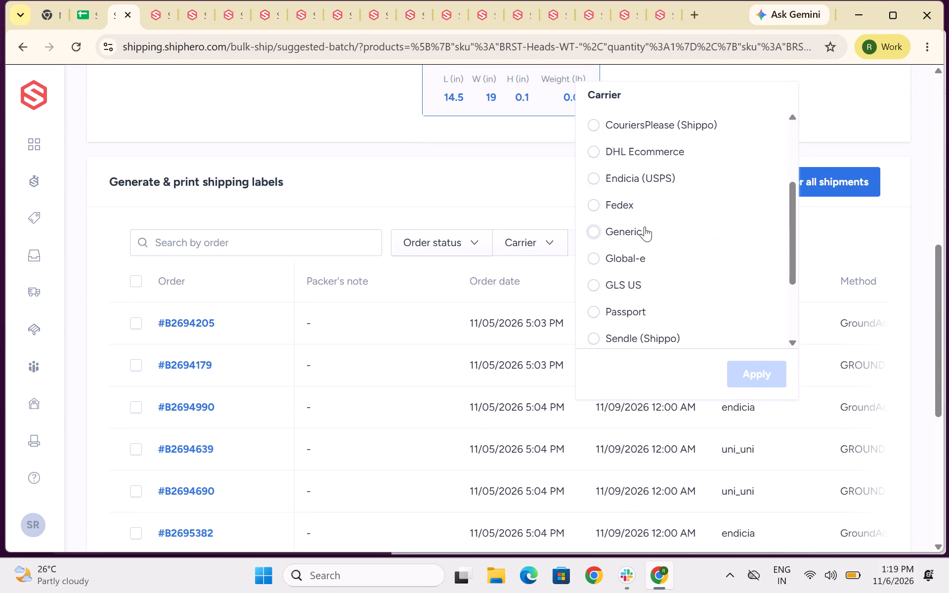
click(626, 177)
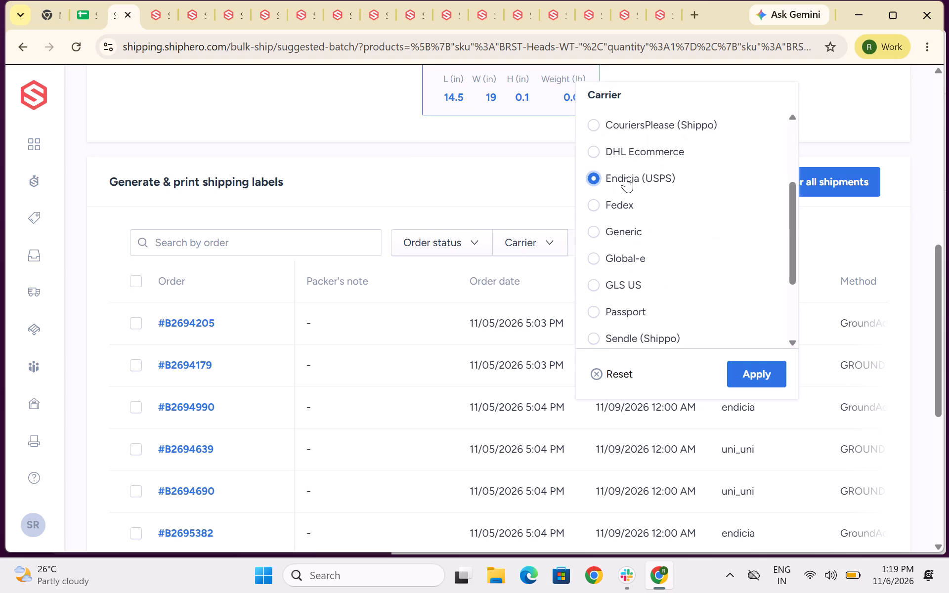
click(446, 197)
Filter the batch's shipping-label order list by the UniUni carrier.
scroll(446, 197, down, 3)
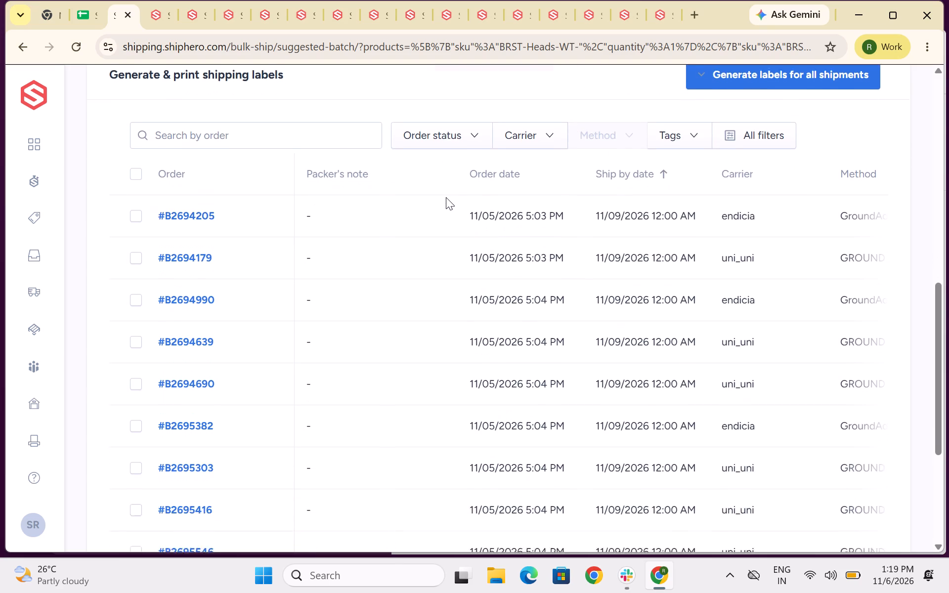
scroll(446, 197, down, 4)
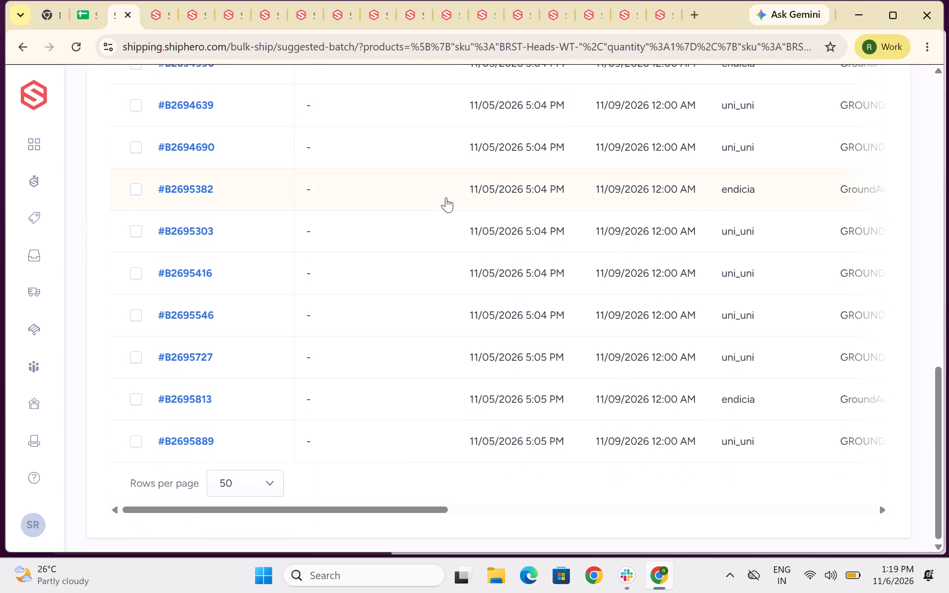
scroll(446, 197, up, 5)
click(534, 191)
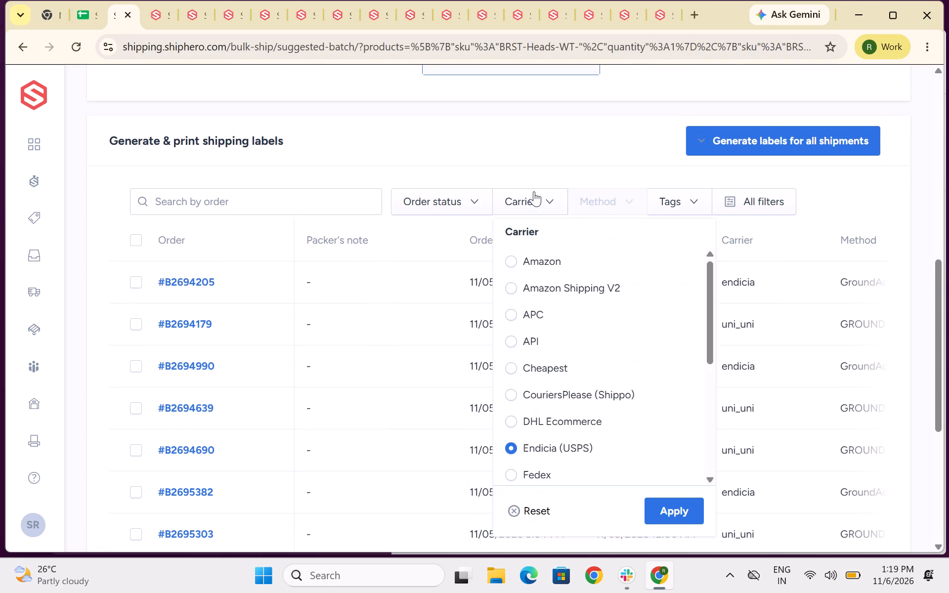
scroll(534, 191, down, 2)
scroll(554, 248, down, 4)
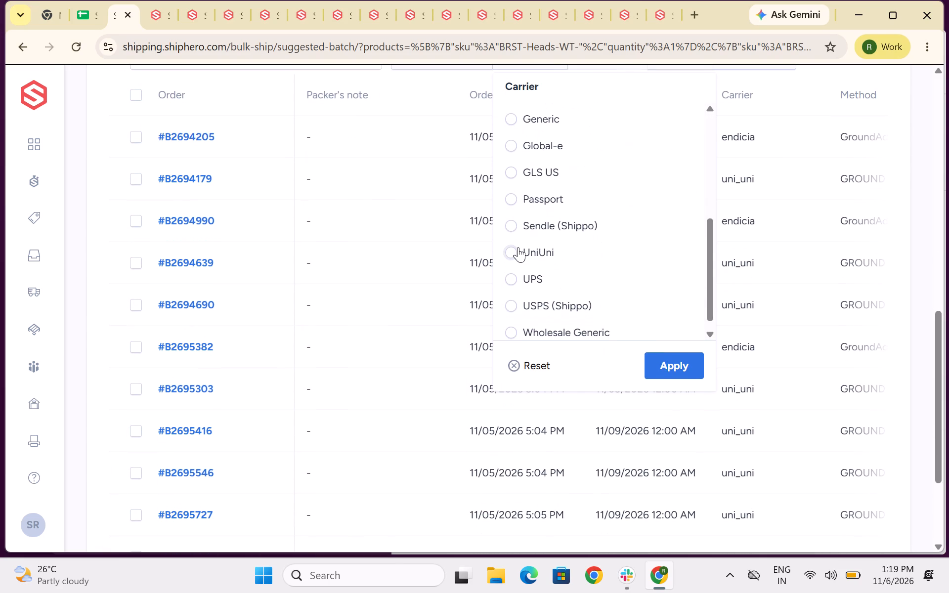
click(518, 247)
click(674, 367)
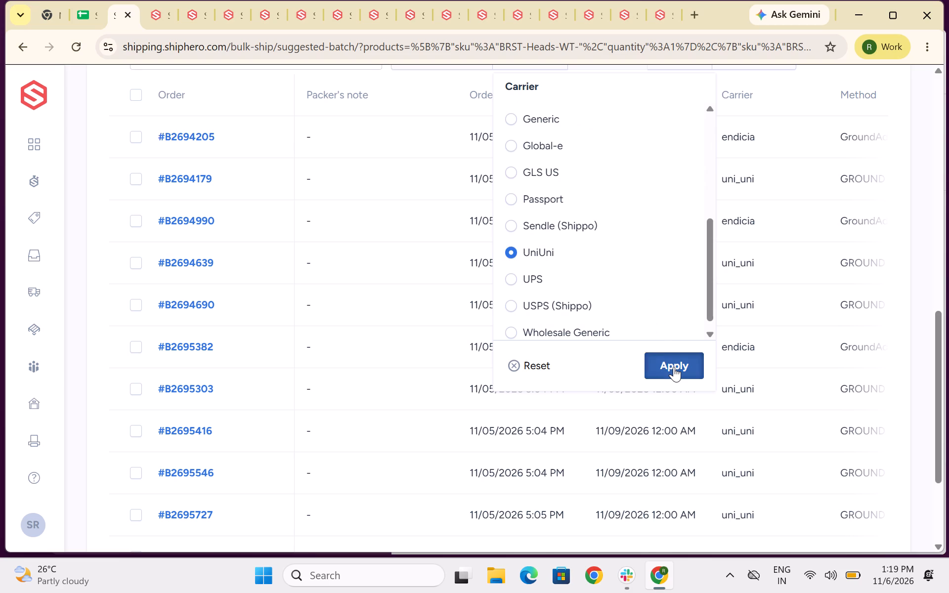
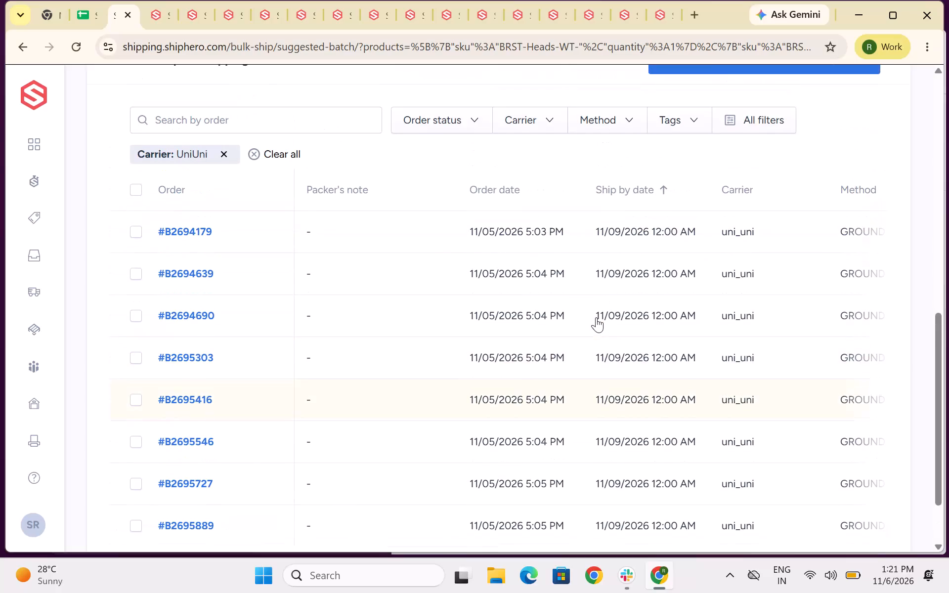
Narrow the UniUni-filtered order list further to the GROUND shipping method.
click(609, 118)
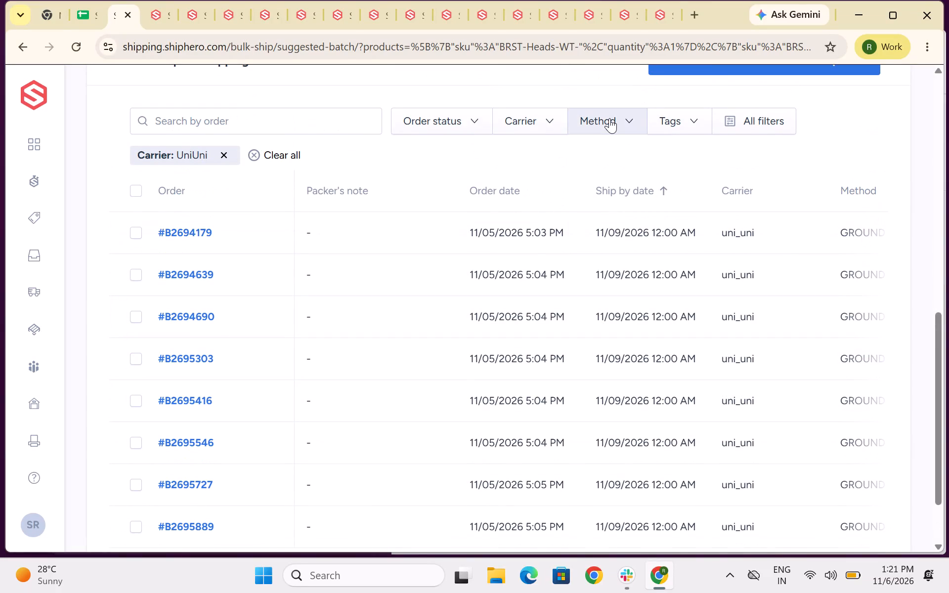
click(600, 175)
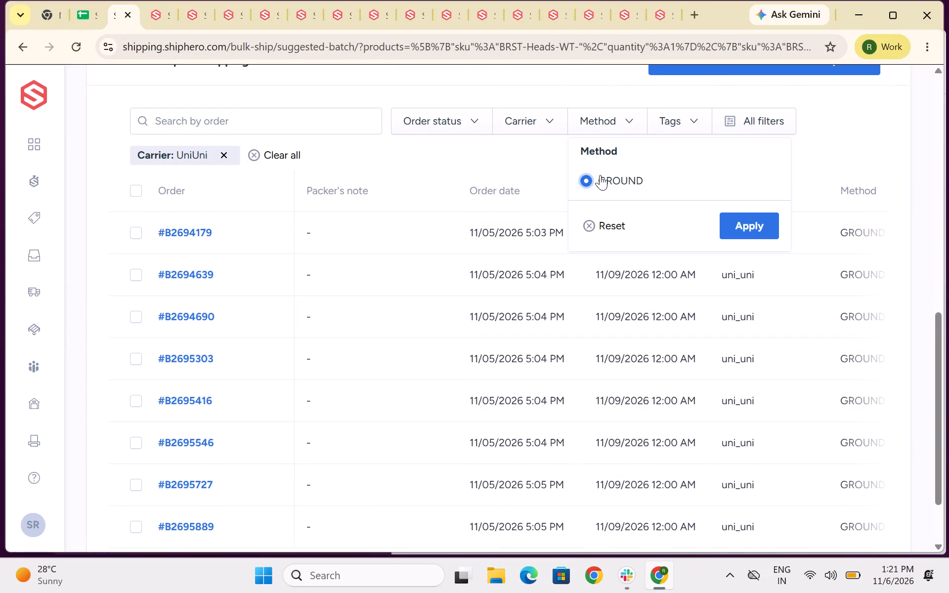
click(743, 224)
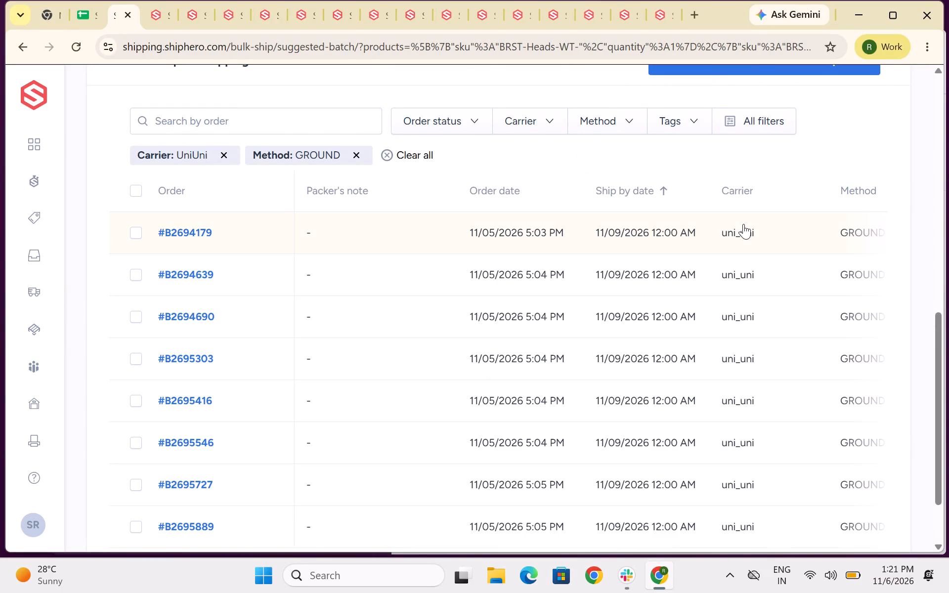
Select all the filtered UniUni GROUND orders and generate shipping labels for them.
click(138, 191)
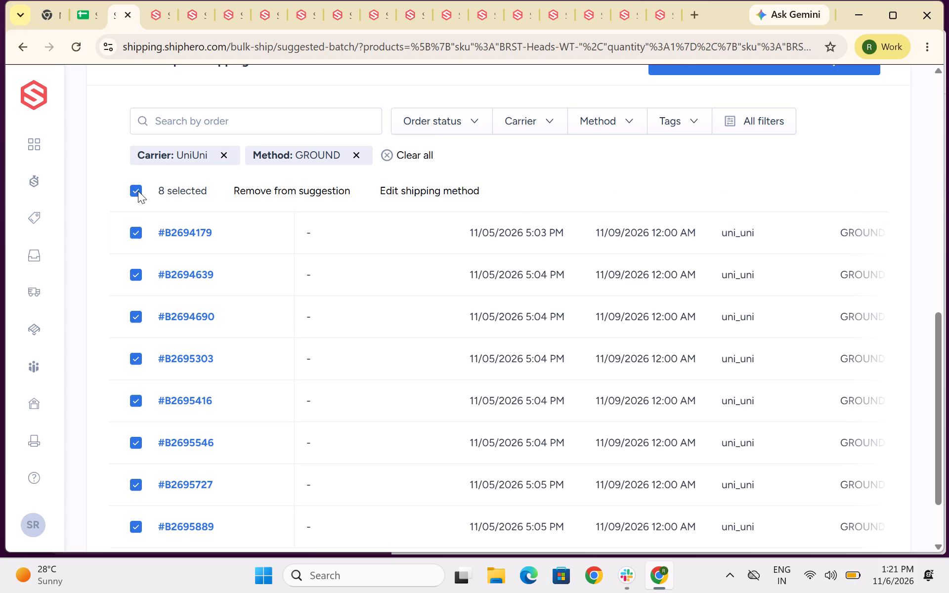
scroll(551, 207, up, 2)
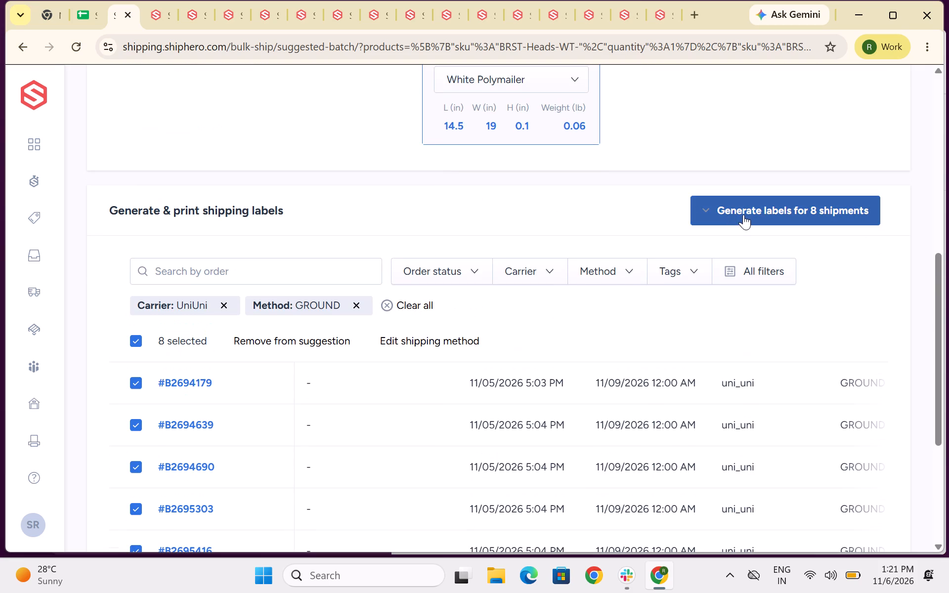
click(743, 214)
click(638, 248)
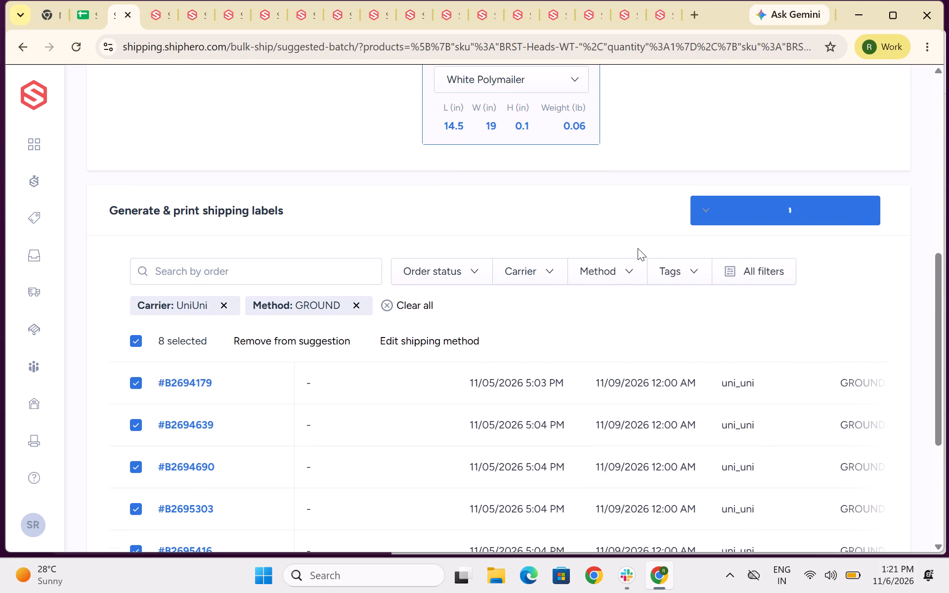
In the next suggested batch, assign 1 Black and 1 White Replacement Head to Box 1 and set its packaging to White Polymailer.
click(161, 21)
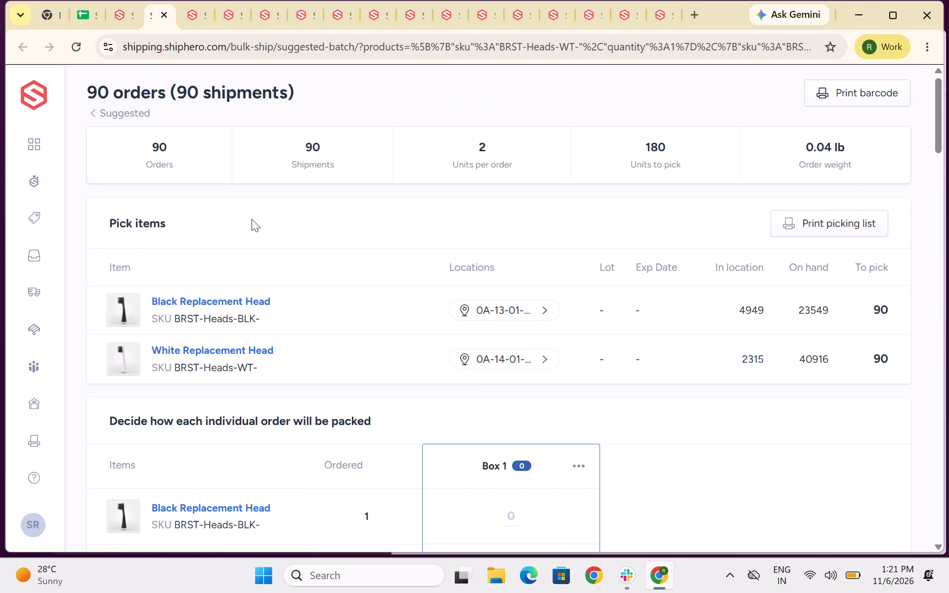
scroll(252, 219, down, 4)
click(512, 198)
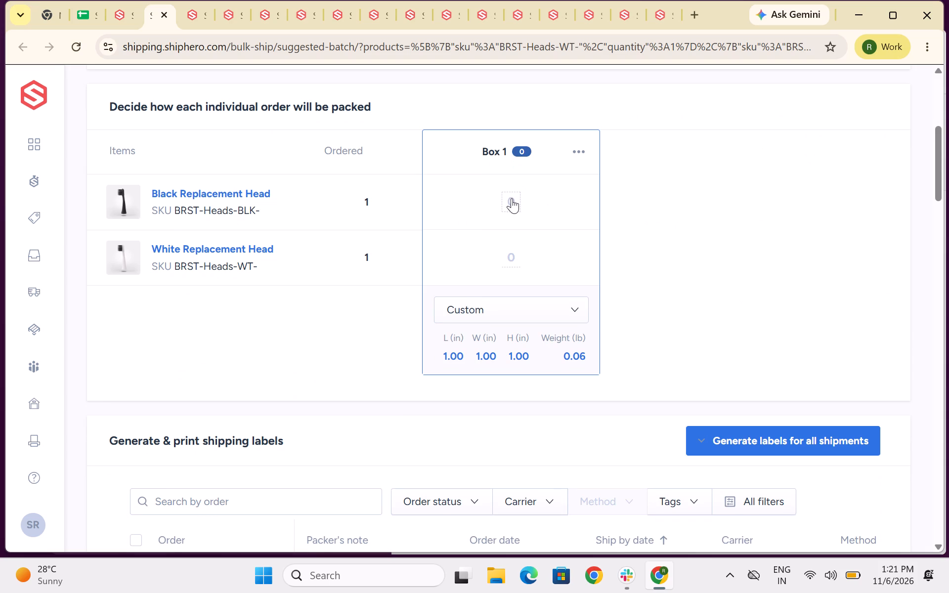
key(1)
click(517, 252)
key(1)
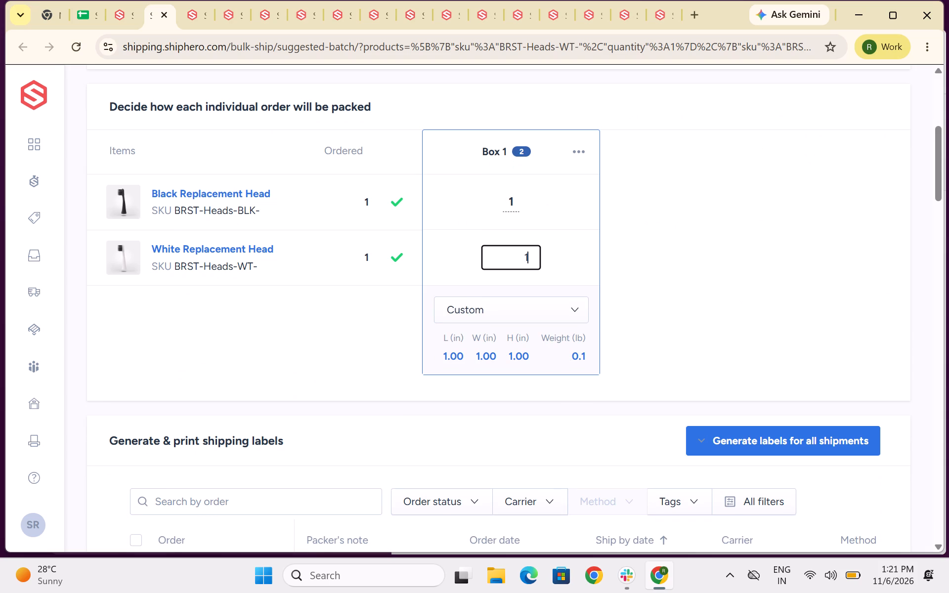
click(536, 311)
text(white)
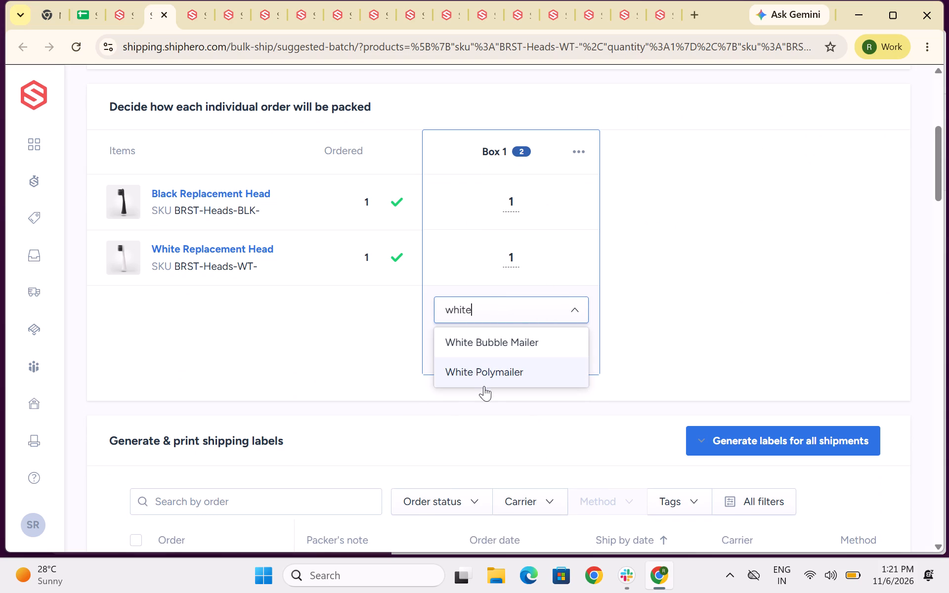
click(477, 378)
Set the batch's shipping-label order list to show 100 rows per page.
scroll(477, 378, down, 4)
scroll(365, 366, down, 7)
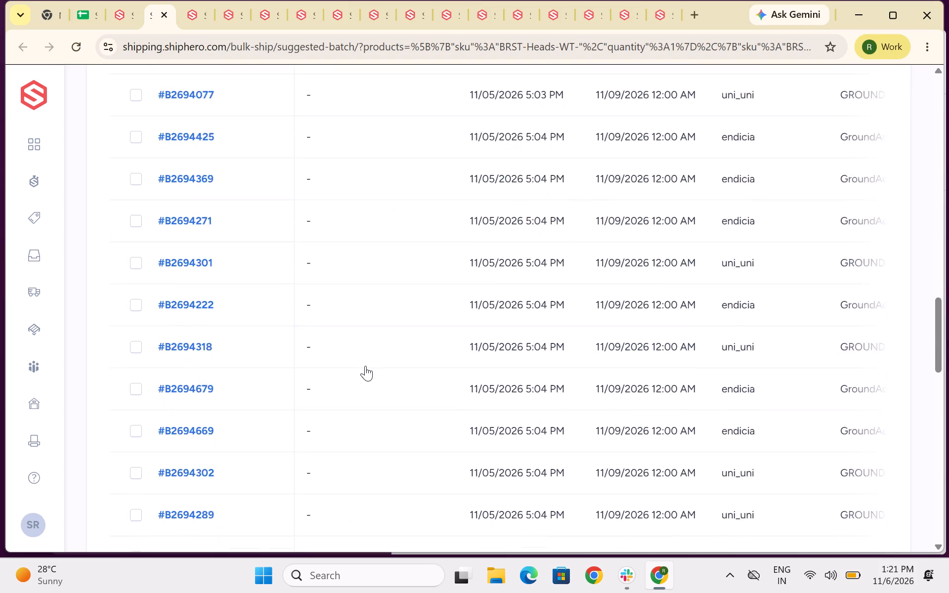
scroll(365, 366, down, 10)
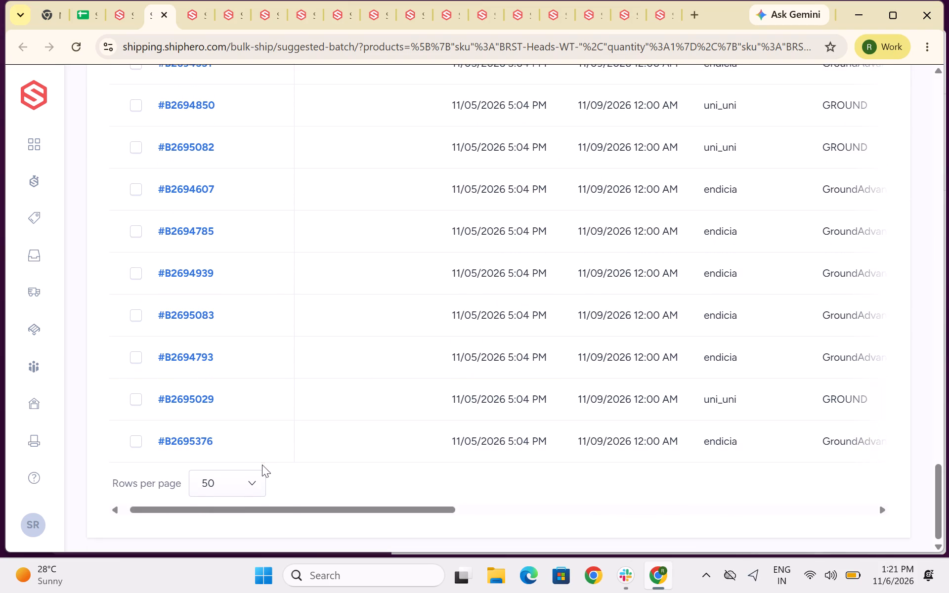
click(245, 479)
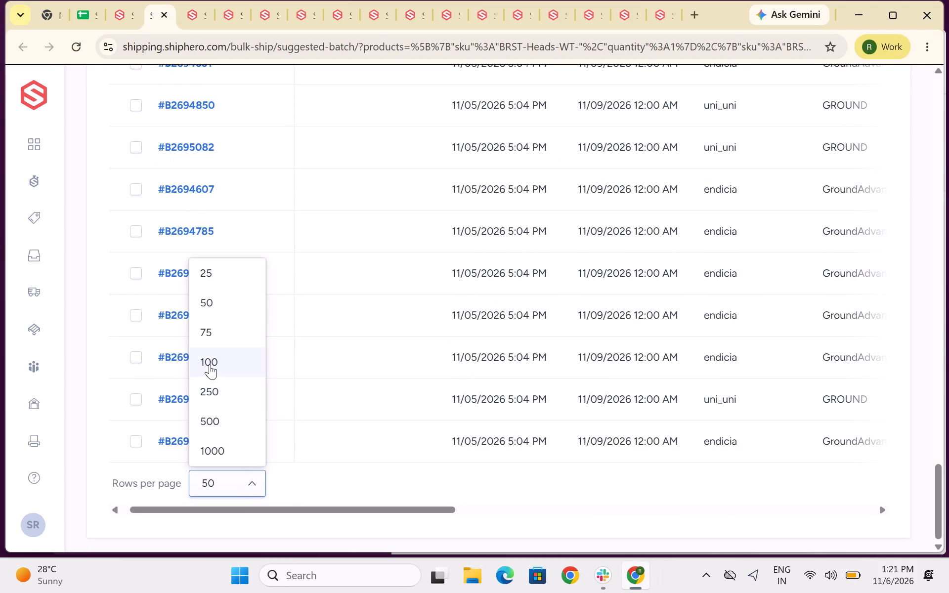
click(210, 364)
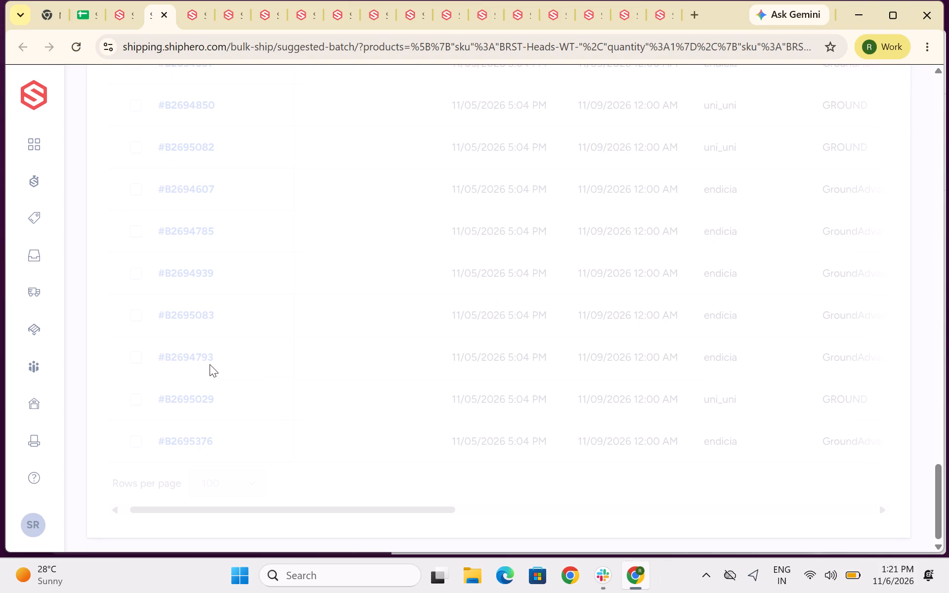
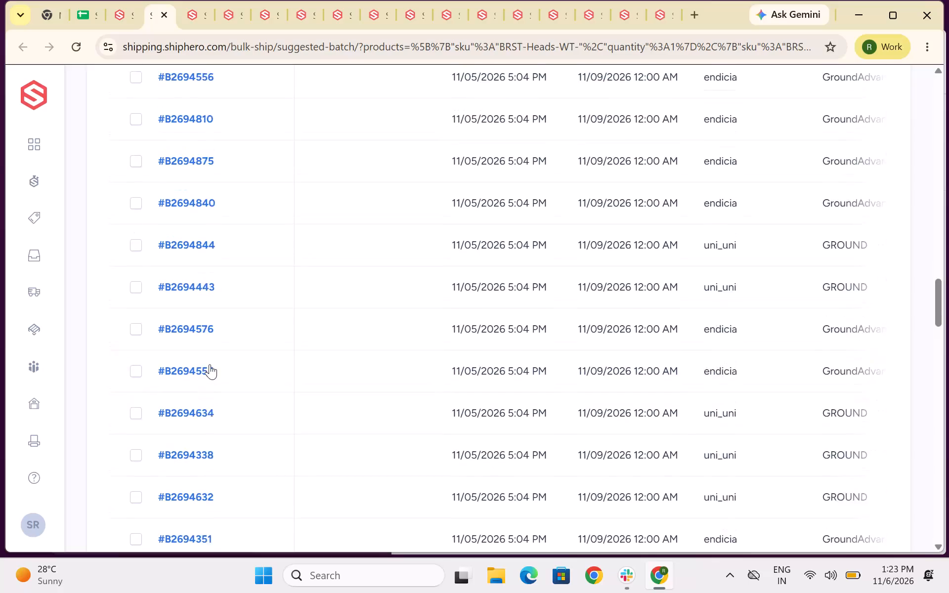
Filter the batch's shipping-label order list to carrier Endicia (USPS) and shipping method Ground Advantage.
scroll(210, 364, up, 9)
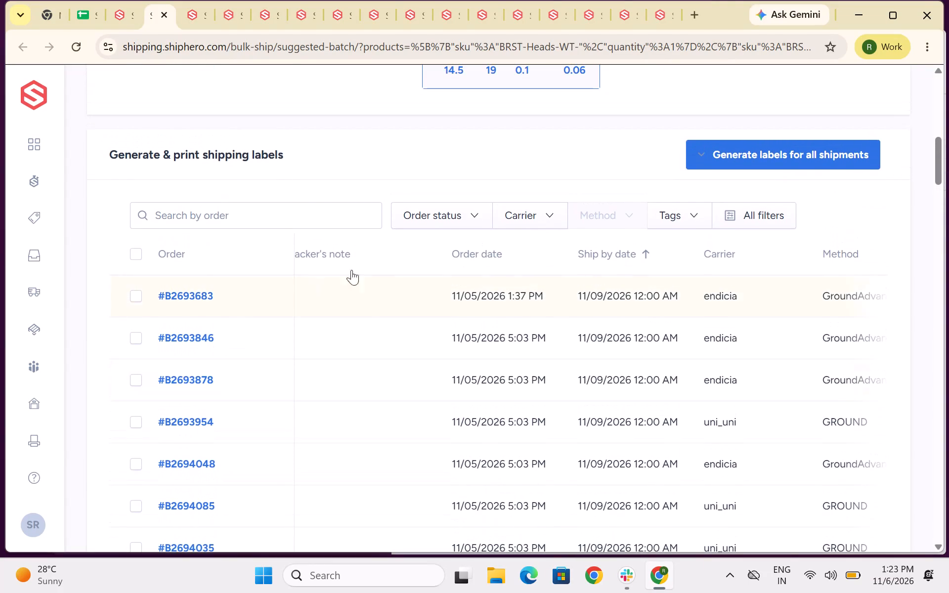
click(516, 220)
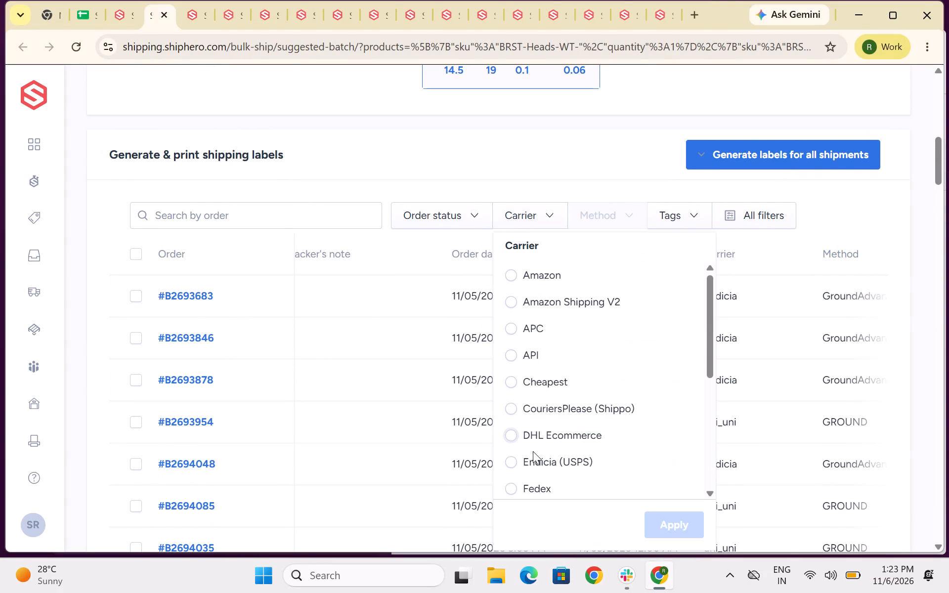
click(518, 460)
click(663, 516)
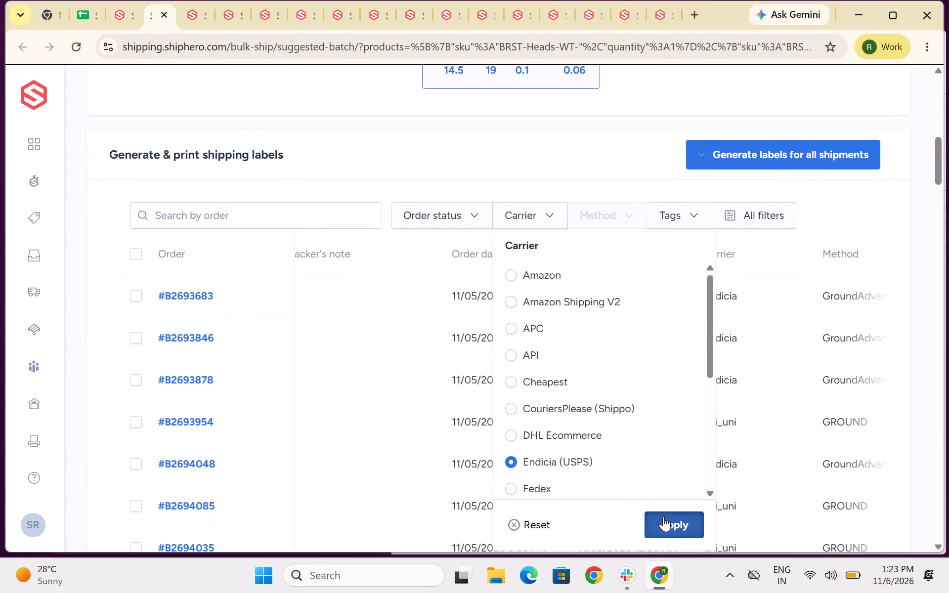
click(608, 210)
scroll(640, 385, down, 1)
click(589, 437)
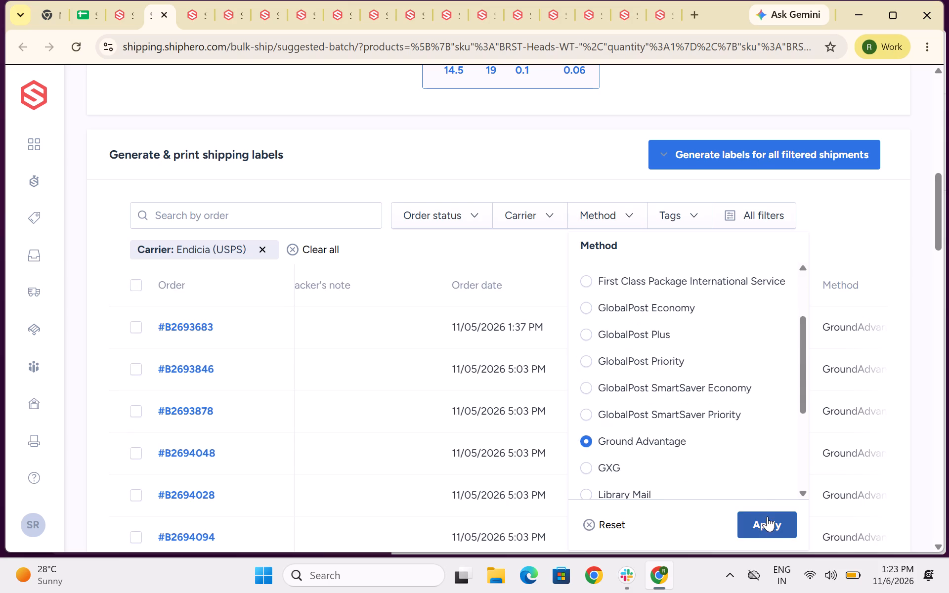
click(767, 516)
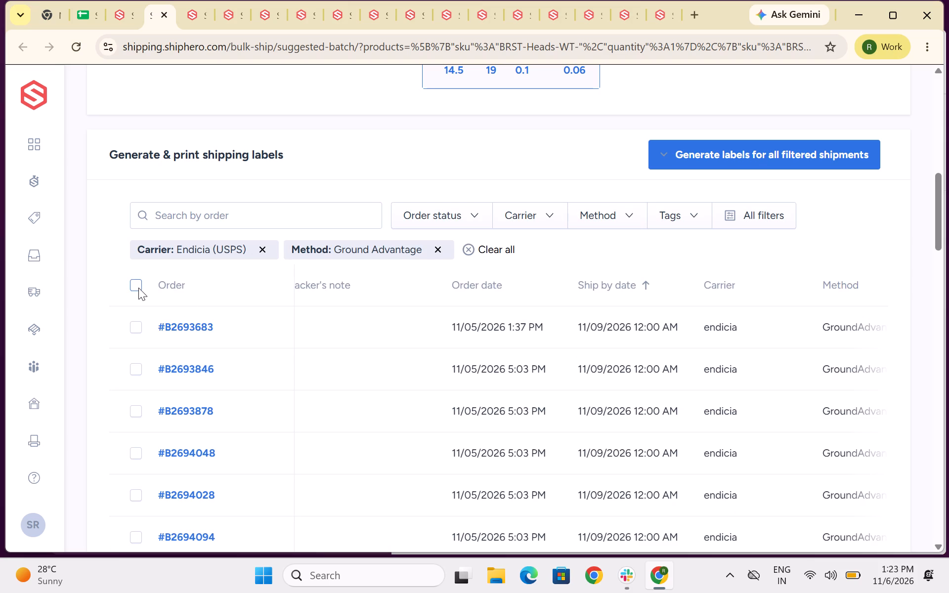
Select all the filtered Endicia Ground Advantage orders and generate shipping labels, without invoices, for them.
click(138, 288)
click(728, 159)
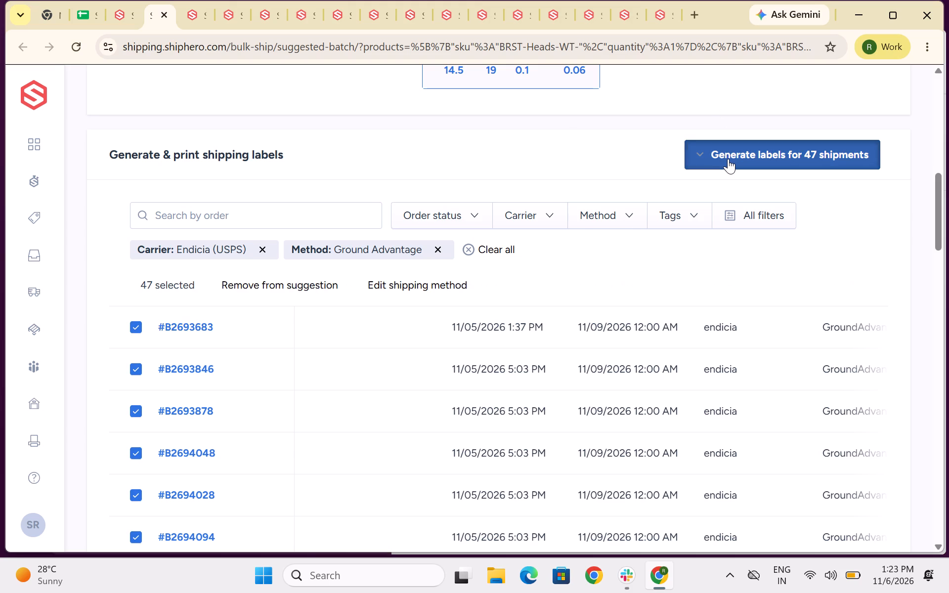
scroll(479, 270, right, 3)
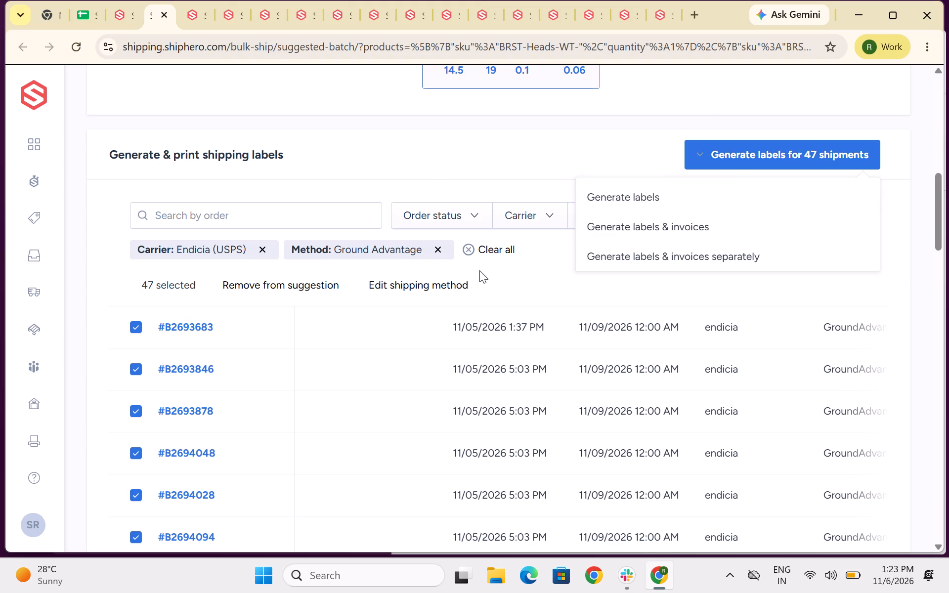
click(621, 197)
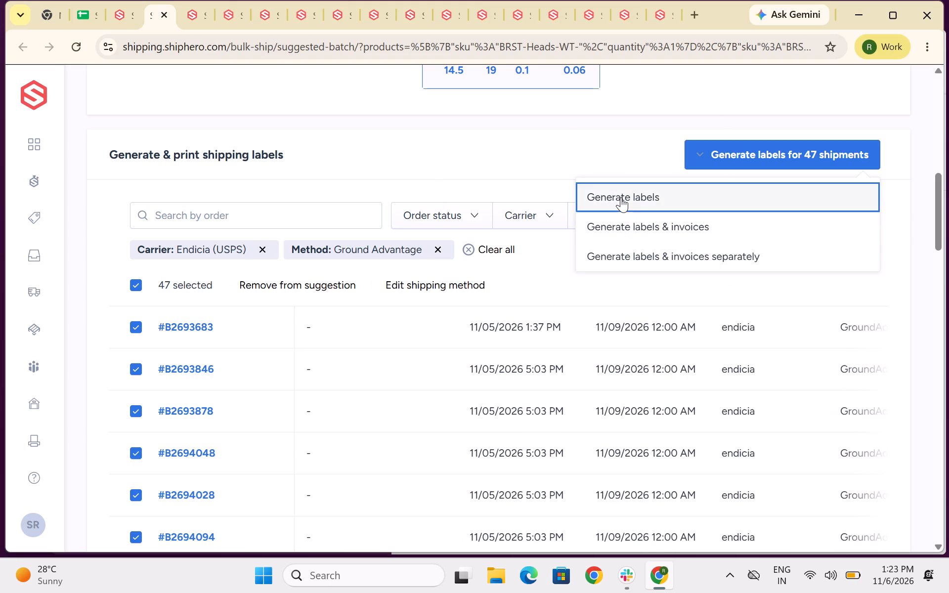
In the next suggested batch, assign 1 Black and 1 RG Replacement Head to Box 1 and set its packaging to White Polymailer.
click(196, 23)
scroll(406, 309, down, 2)
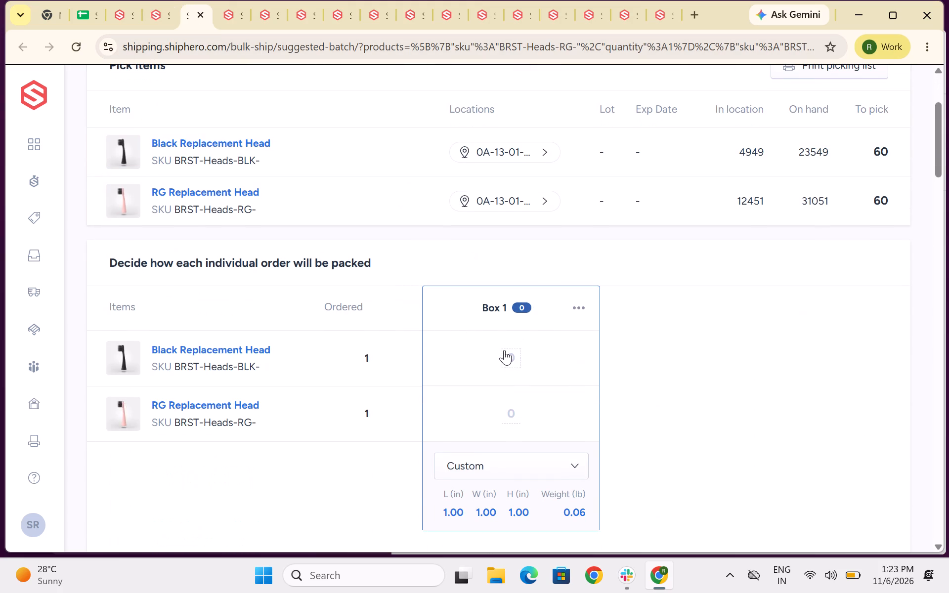
click(504, 350)
key(1)
key(1)
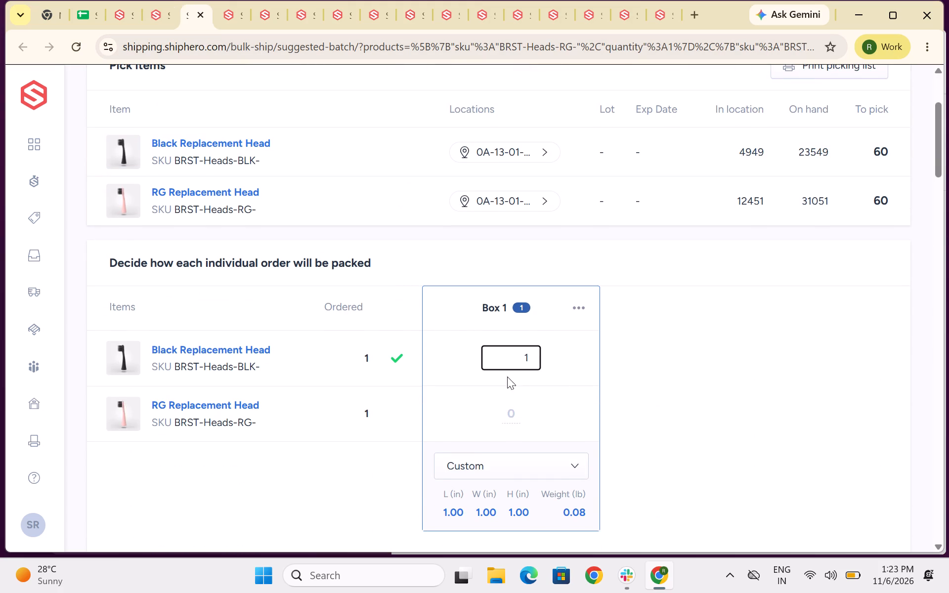
click(514, 409)
key(1)
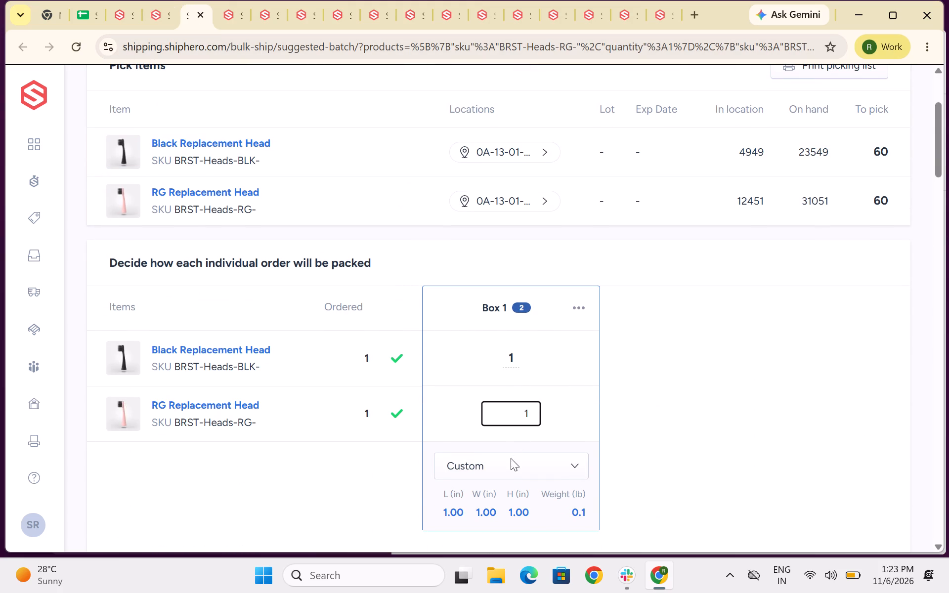
click(507, 466)
text(white)
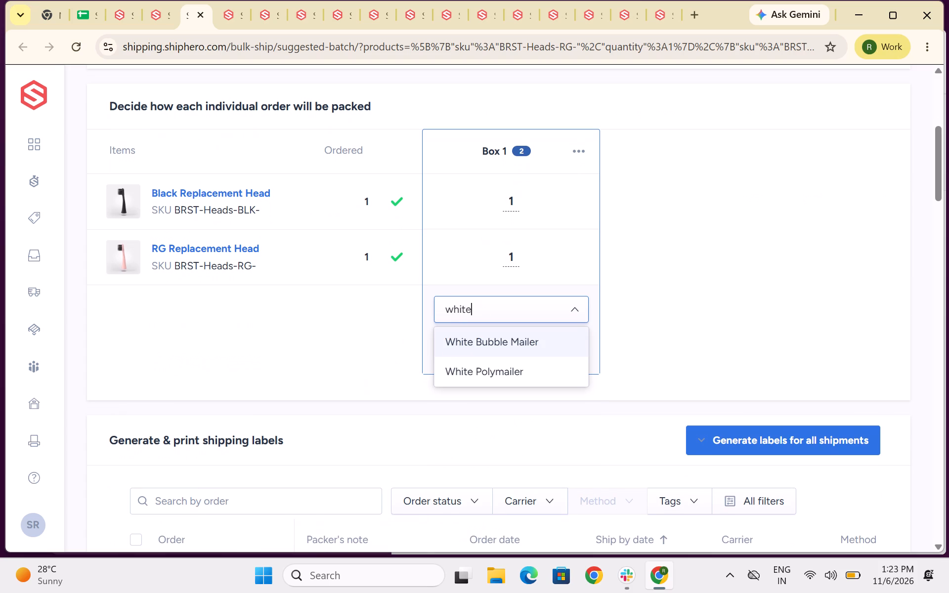
click(471, 374)
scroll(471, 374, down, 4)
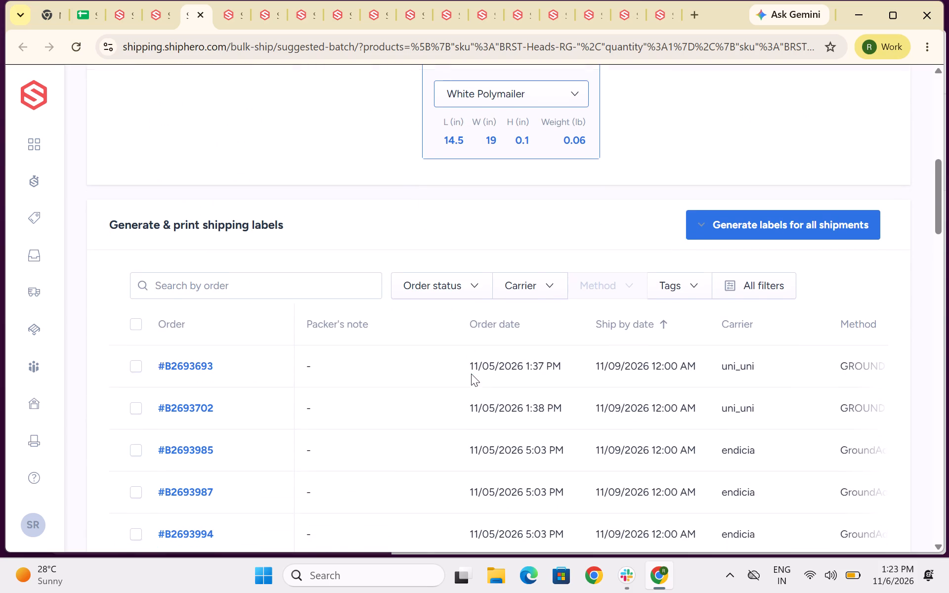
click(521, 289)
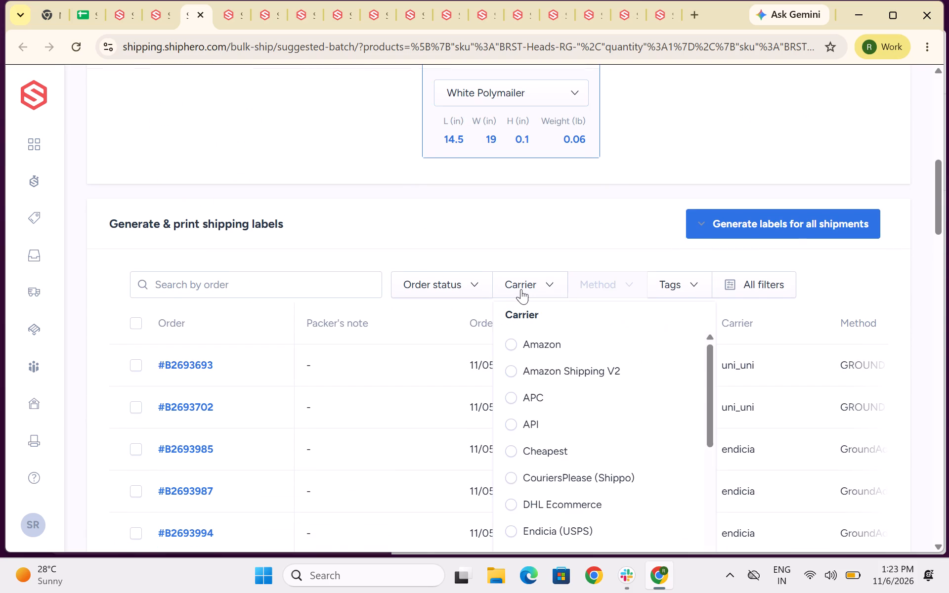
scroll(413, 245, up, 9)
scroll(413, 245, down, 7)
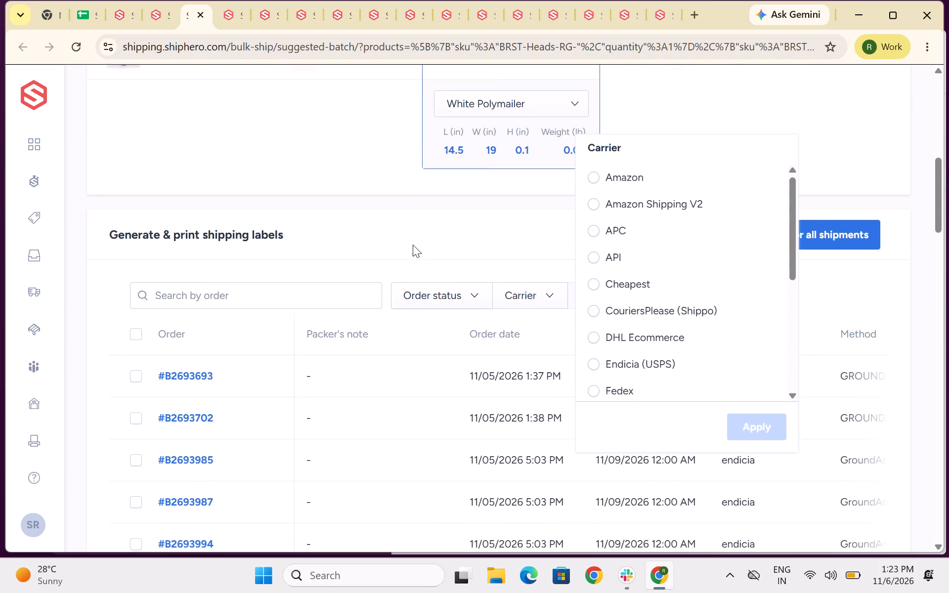
Set the Black and RG batch's shipping-label order list to show 100 rows per page.
scroll(413, 245, down, 15)
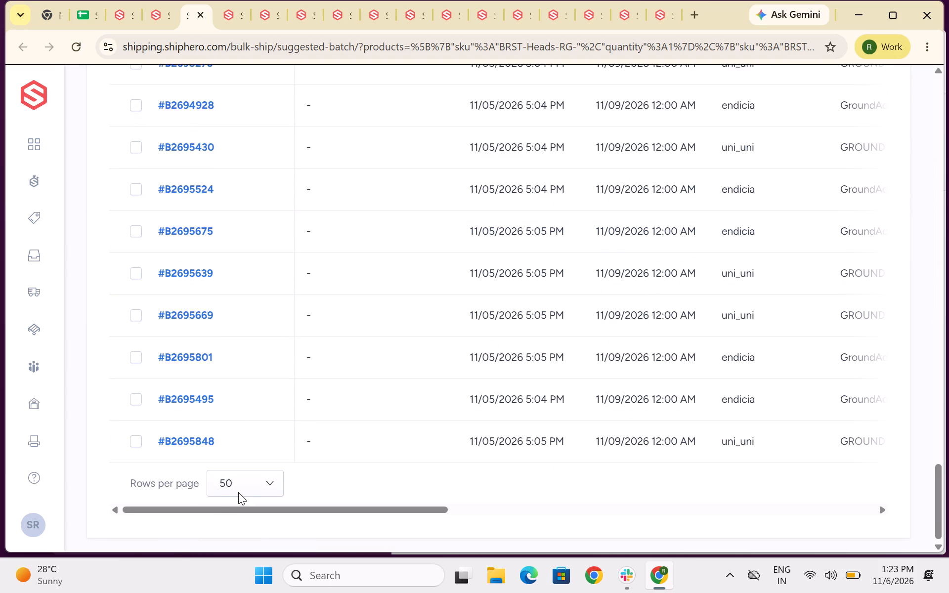
click(243, 491)
click(235, 356)
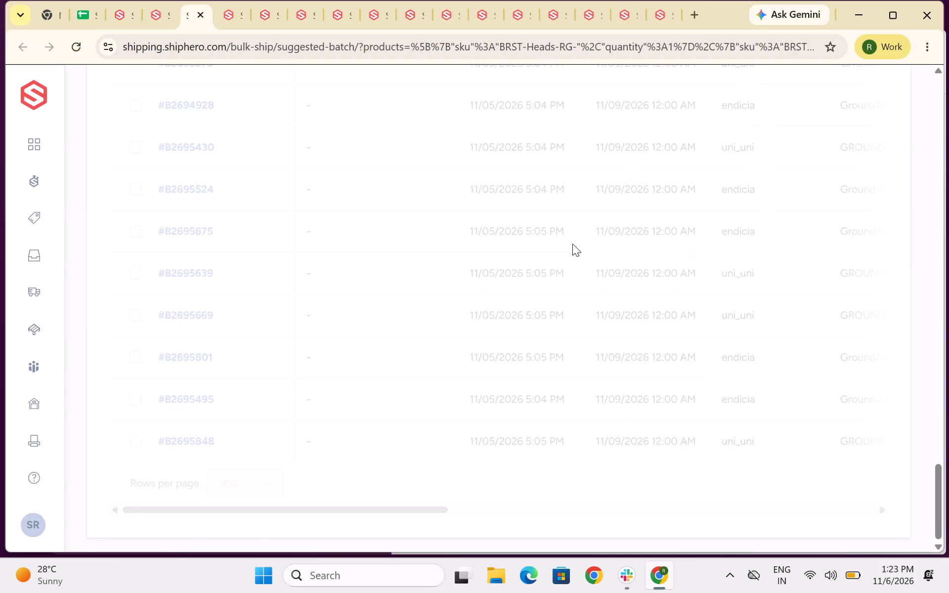
Filter the Black and RG batch's order list to carrier Endicia (USPS) and shipping method Ground Advantage.
scroll(579, 242, up, 9)
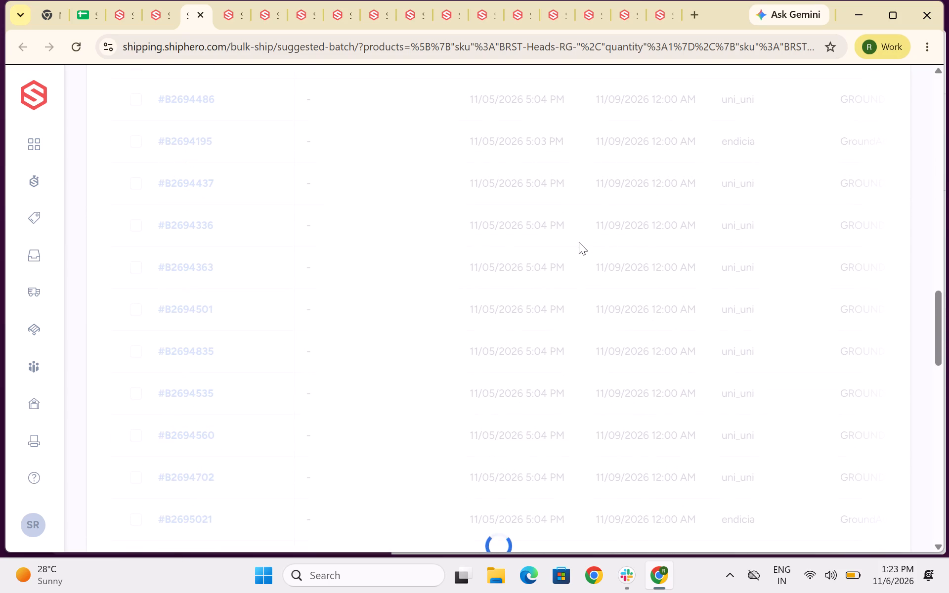
scroll(579, 242, up, 9)
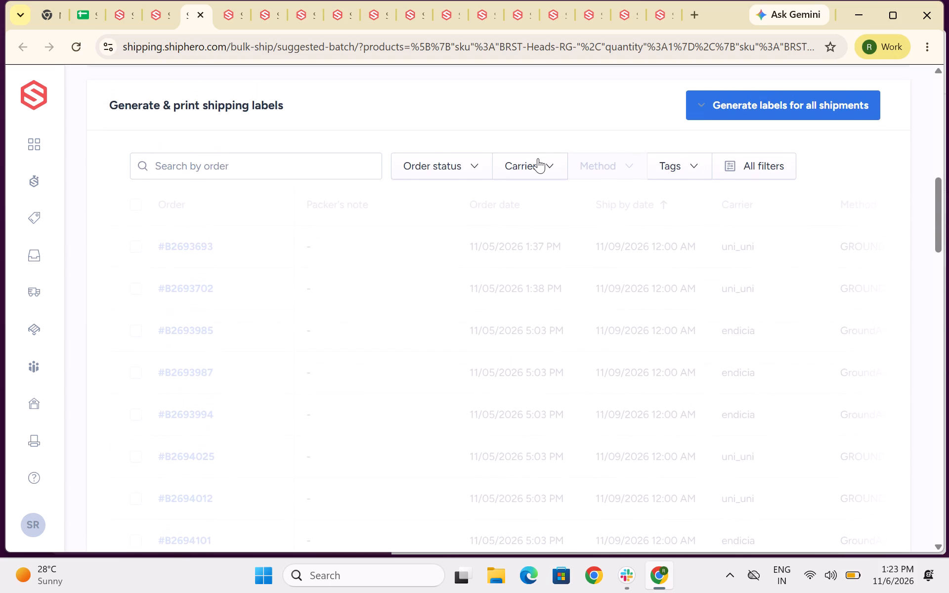
click(538, 158)
click(561, 409)
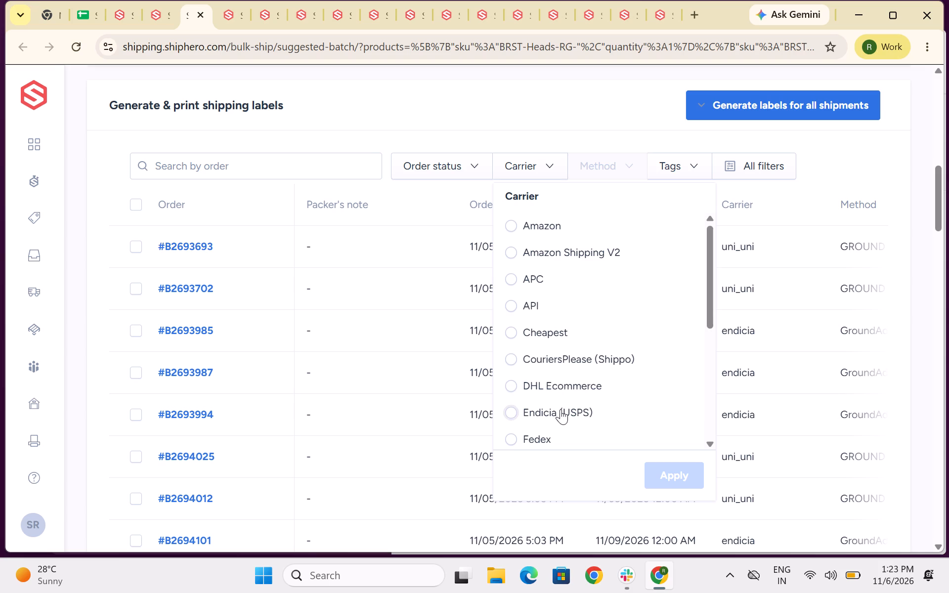
click(669, 480)
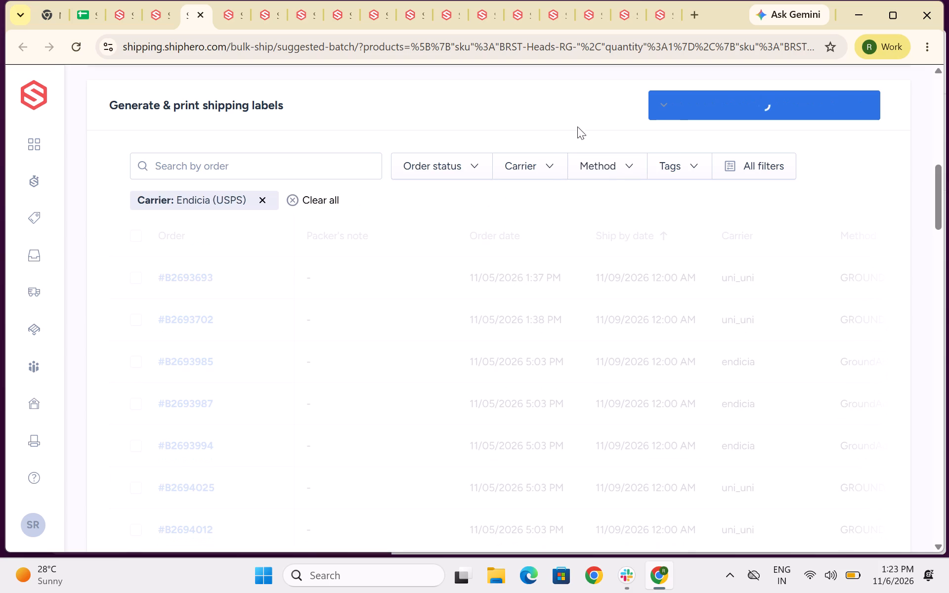
click(609, 166)
scroll(682, 356, down, 4)
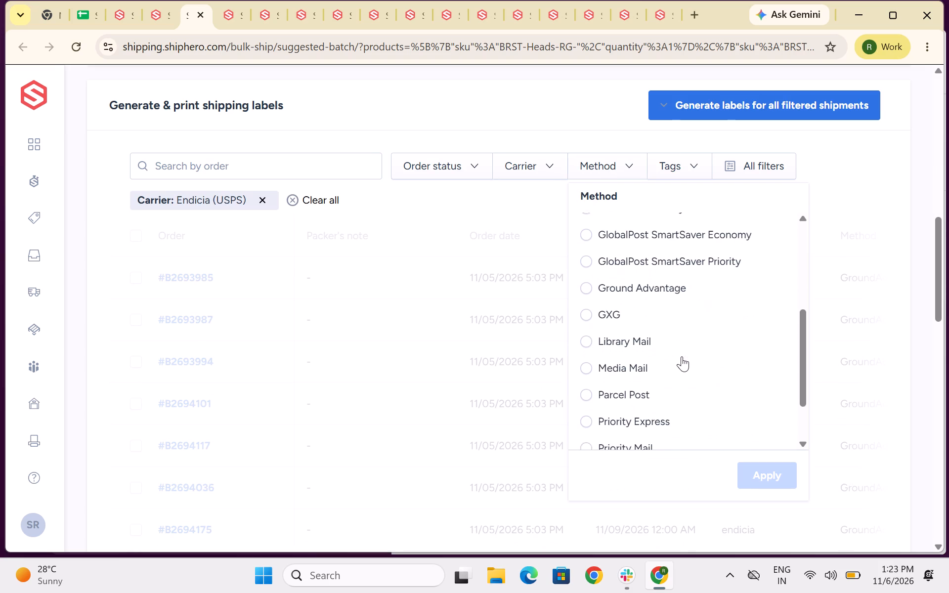
scroll(682, 356, down, 1)
click(645, 244)
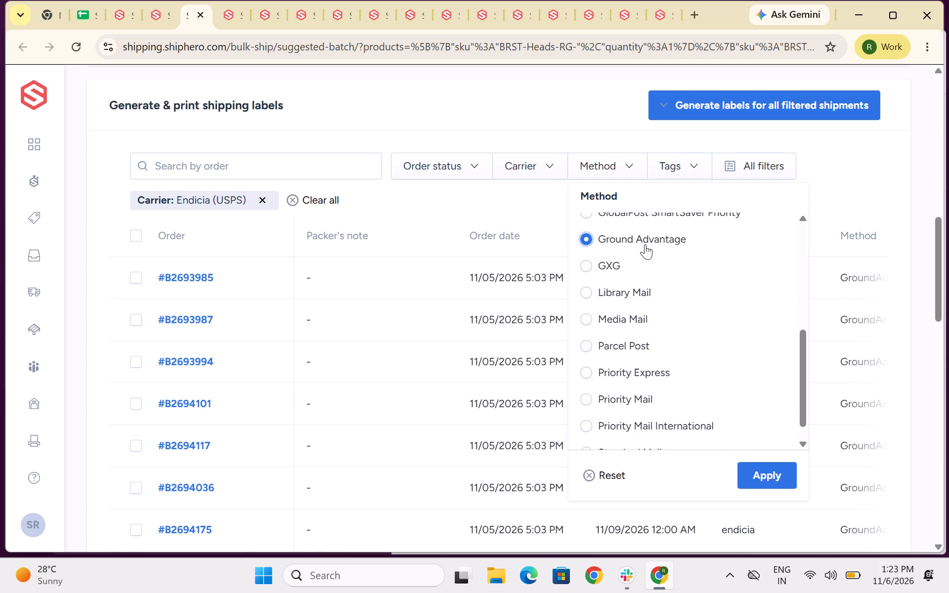
click(756, 472)
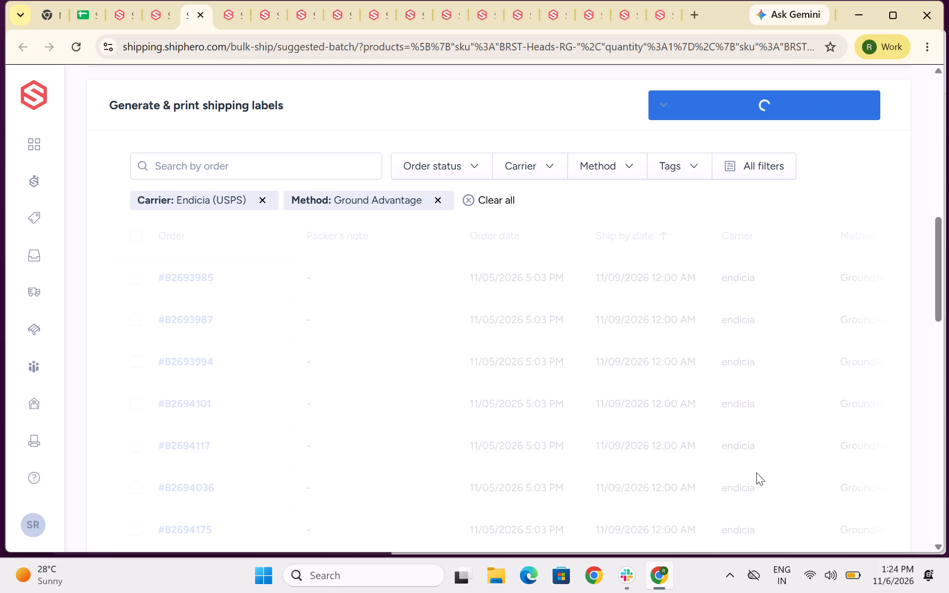
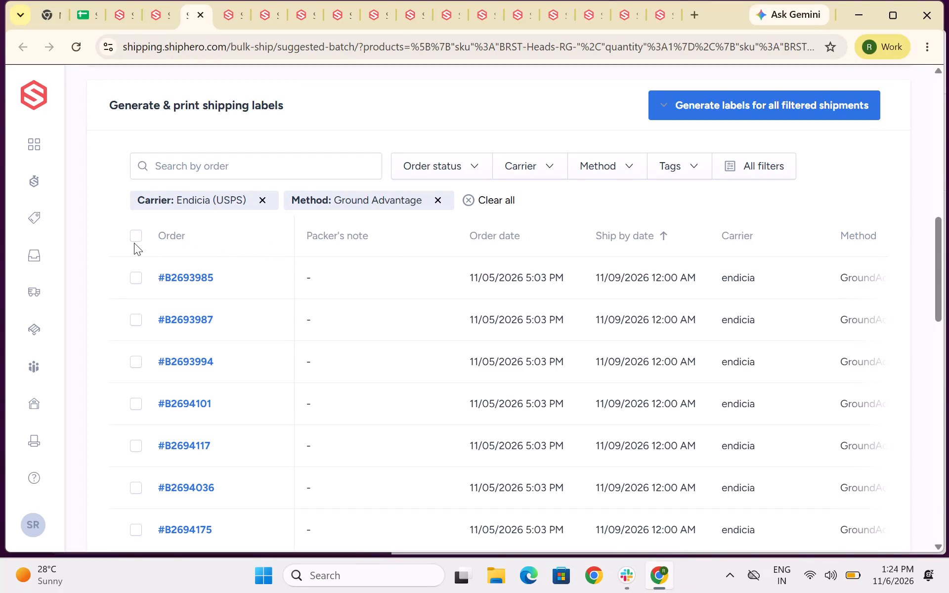
Select all the filtered Endicia Ground Advantage orders in the Black and RG batch and generate shipping labels, without invoices, for them.
click(139, 236)
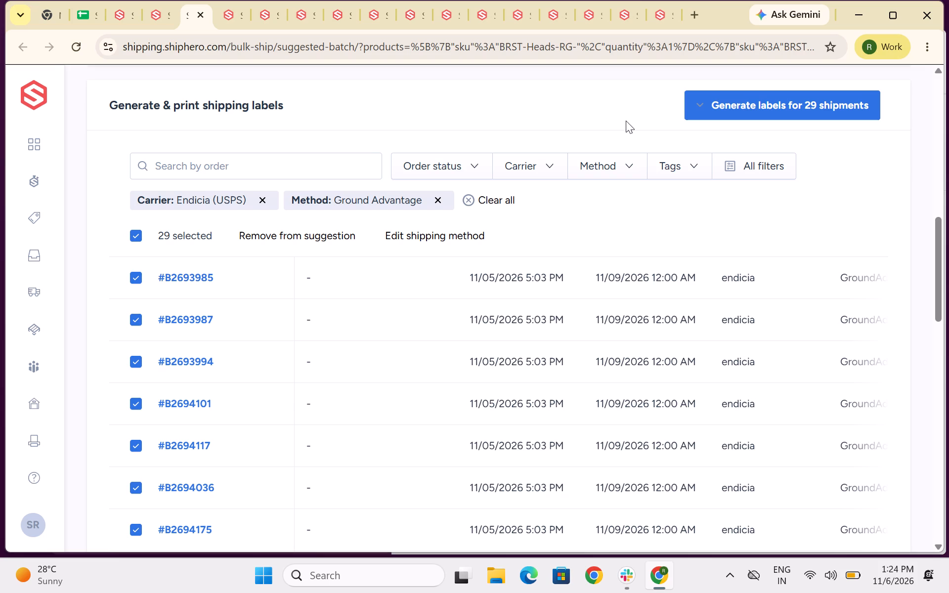
click(755, 105)
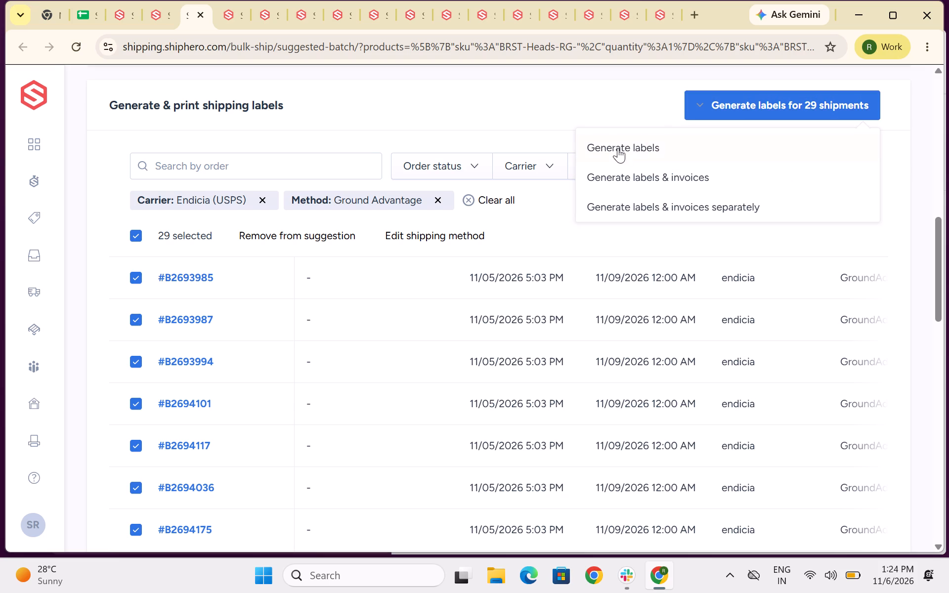
click(618, 148)
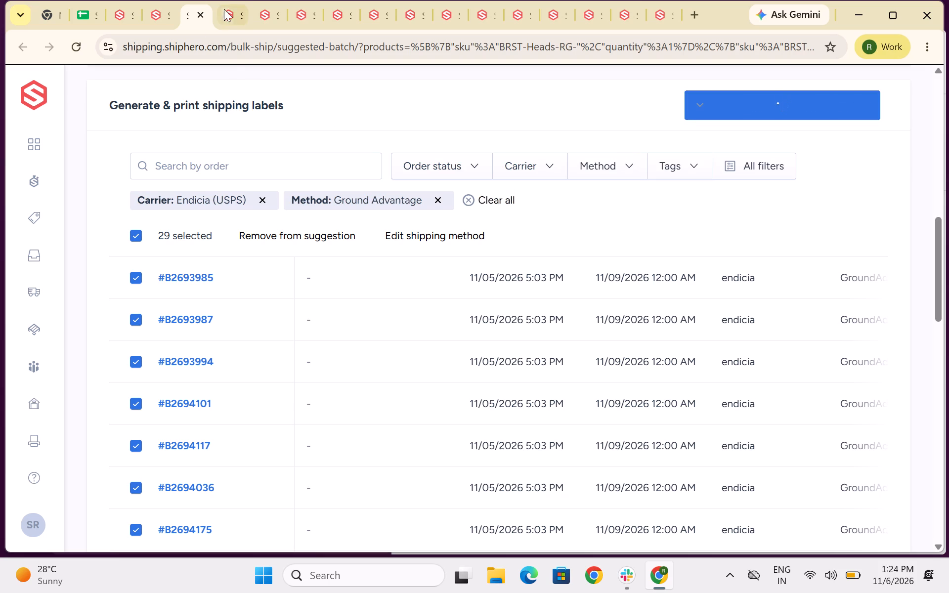
In the next suggested batch, assign 2 Black Replacement Heads to Box 1 and set its packaging to Black Polymailer.
click(226, 17)
scroll(303, 317, down, 2)
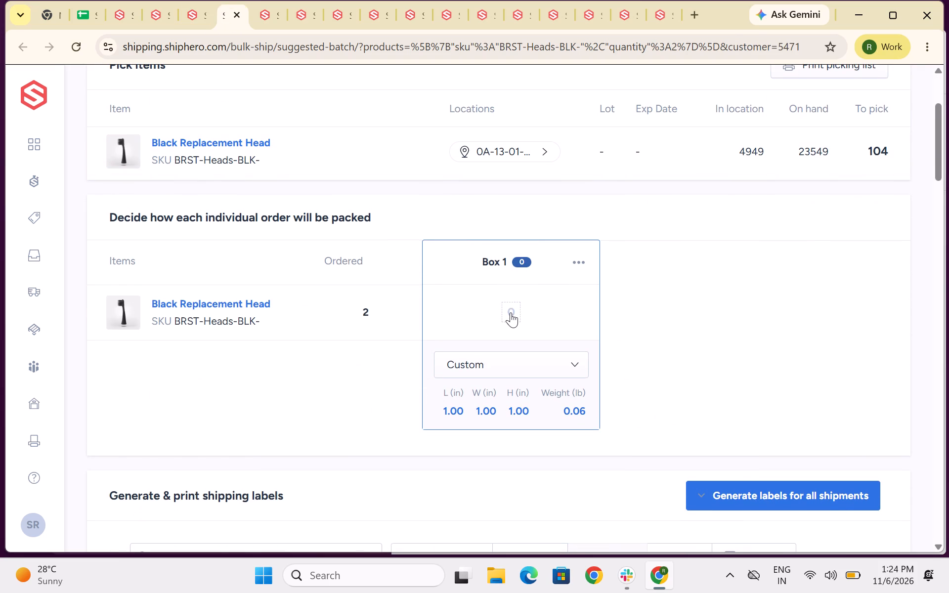
click(511, 312)
key(2)
click(490, 364)
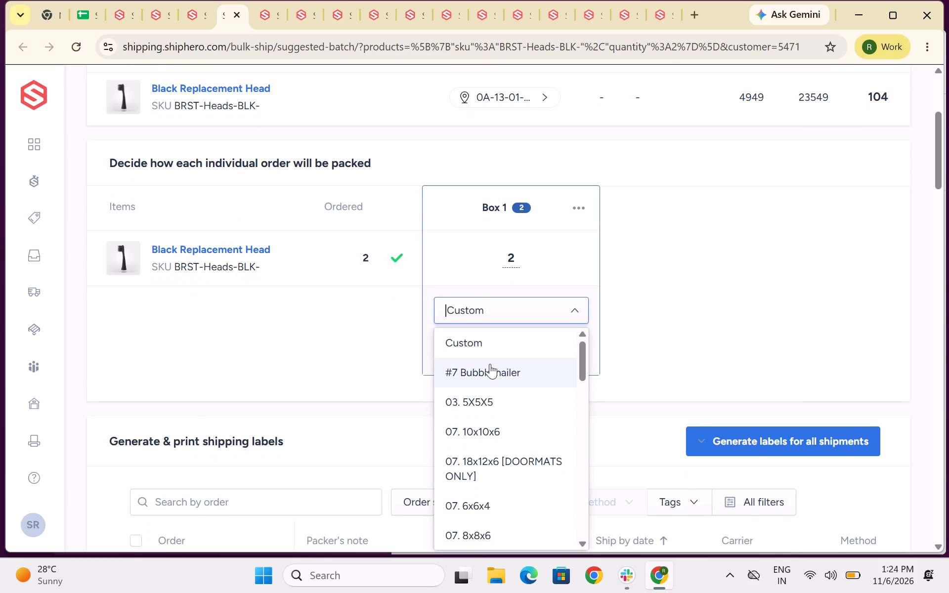
text(black polymailer)
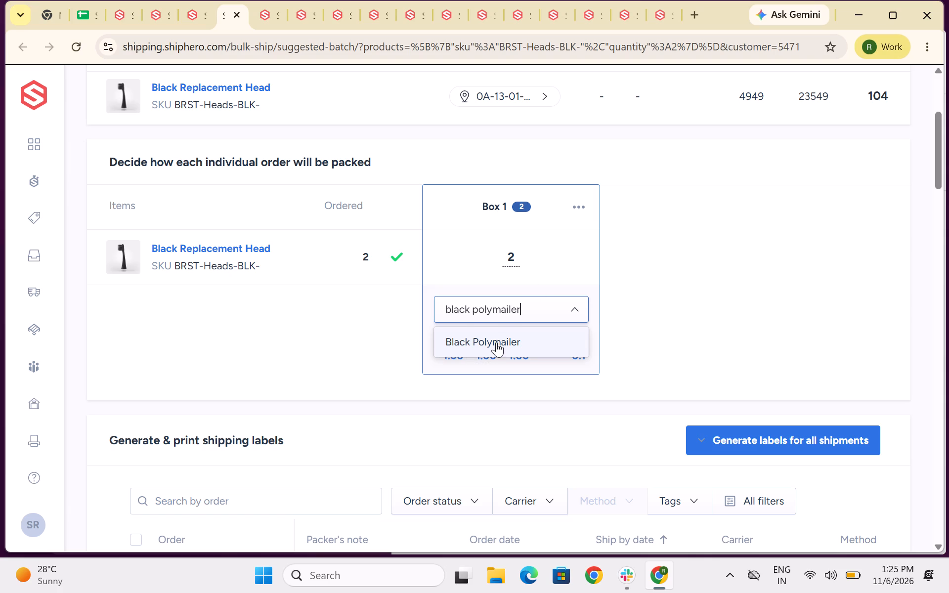
click(496, 342)
Set the two-Black-heads batch's shipping-label order list to show 100 rows per page.
scroll(496, 342, down, 3)
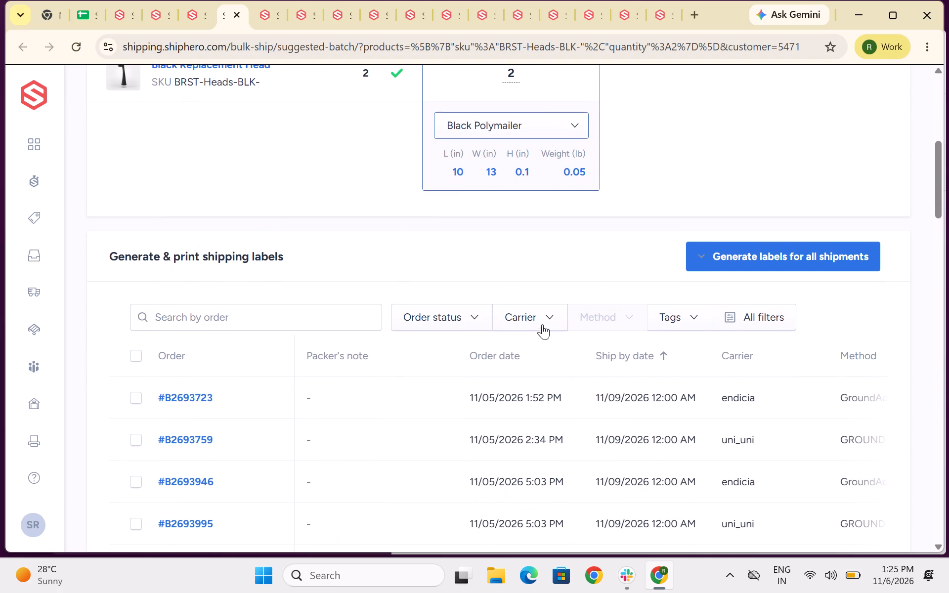
scroll(516, 340, up, 6)
scroll(516, 340, down, 15)
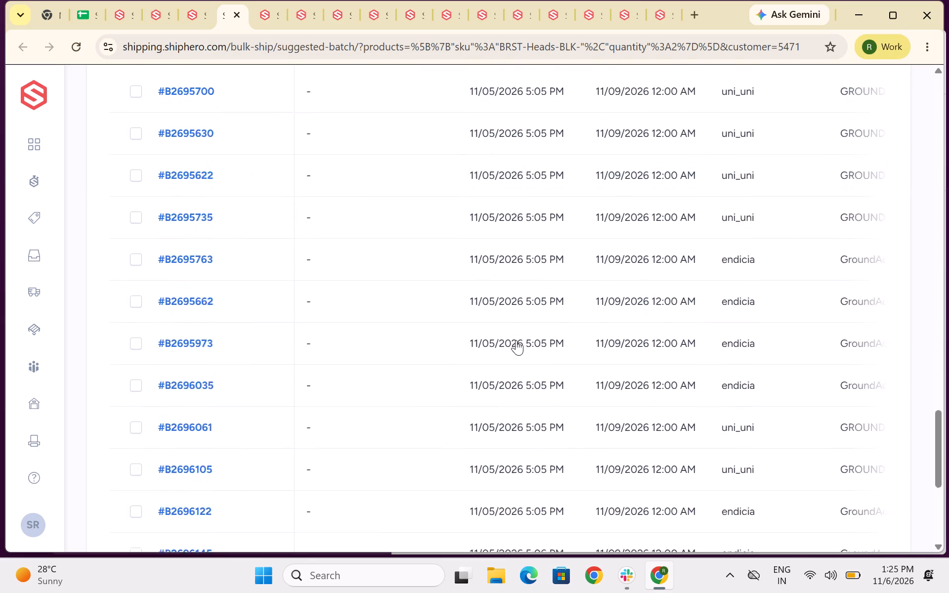
scroll(516, 340, down, 8)
click(256, 486)
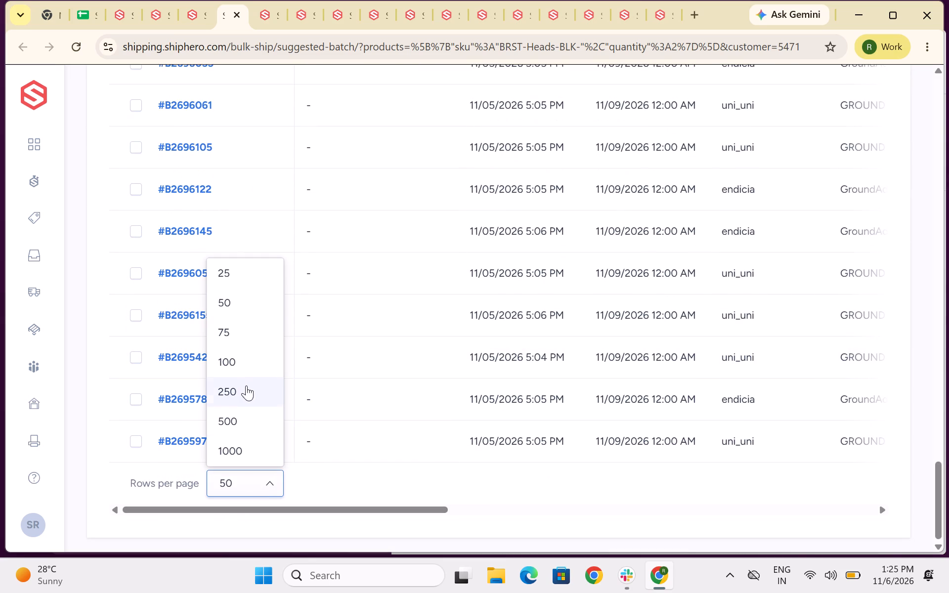
click(239, 362)
Filter the two-Black-heads batch's order list to carrier Endicia (USPS) and shipping method Ground Advantage.
scroll(564, 290, up, 9)
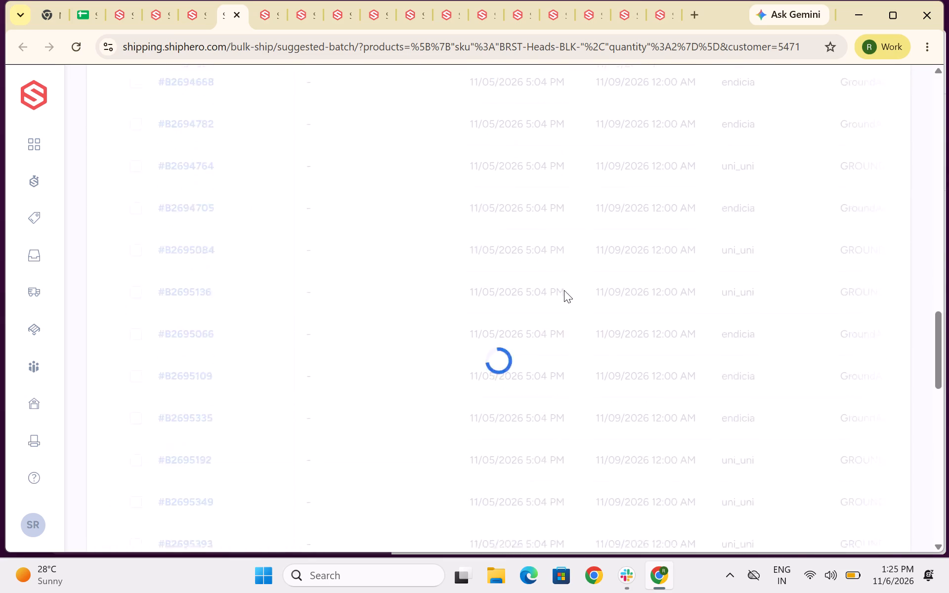
scroll(564, 290, up, 8)
scroll(565, 401, down, 4)
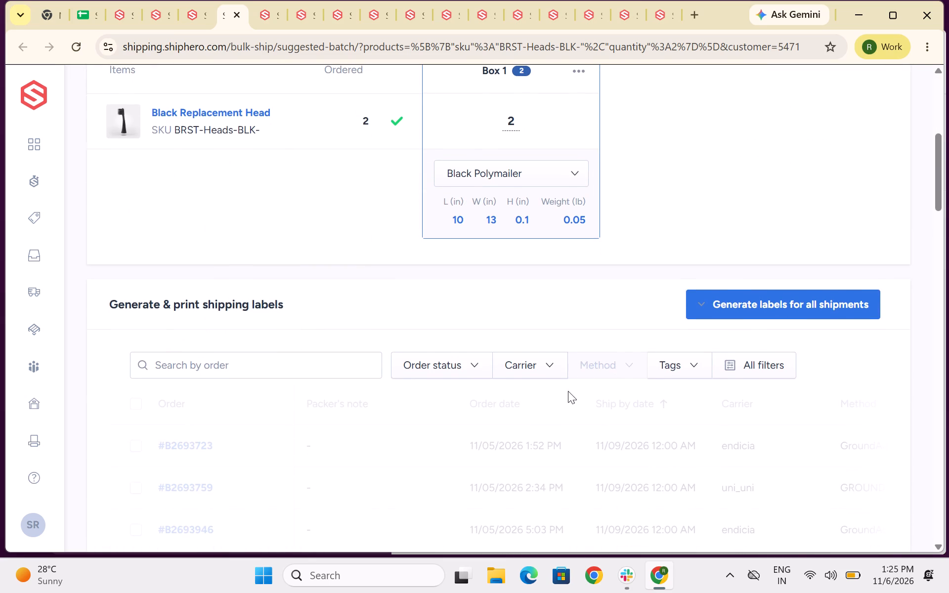
click(534, 363)
scroll(534, 363, down, 1)
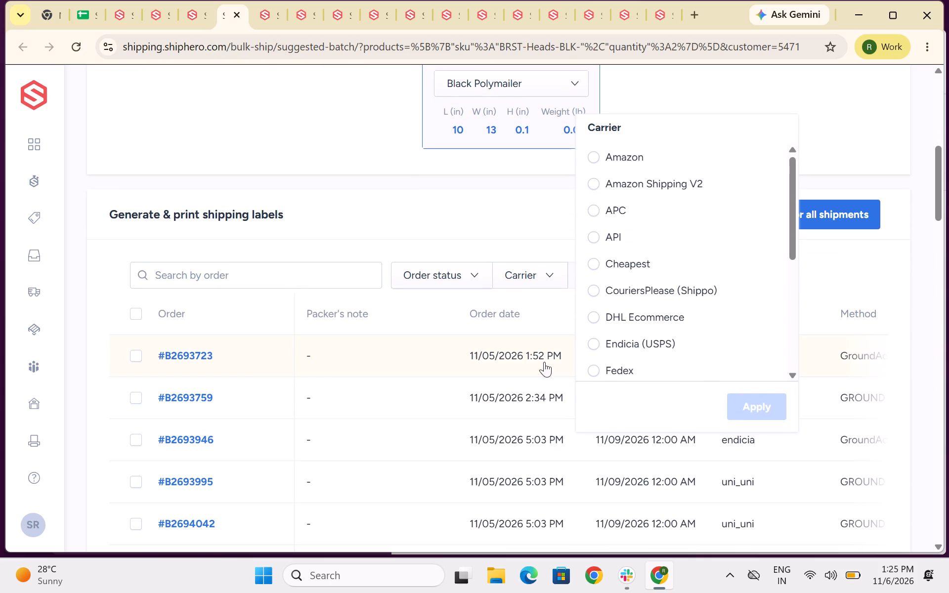
click(603, 338)
click(758, 405)
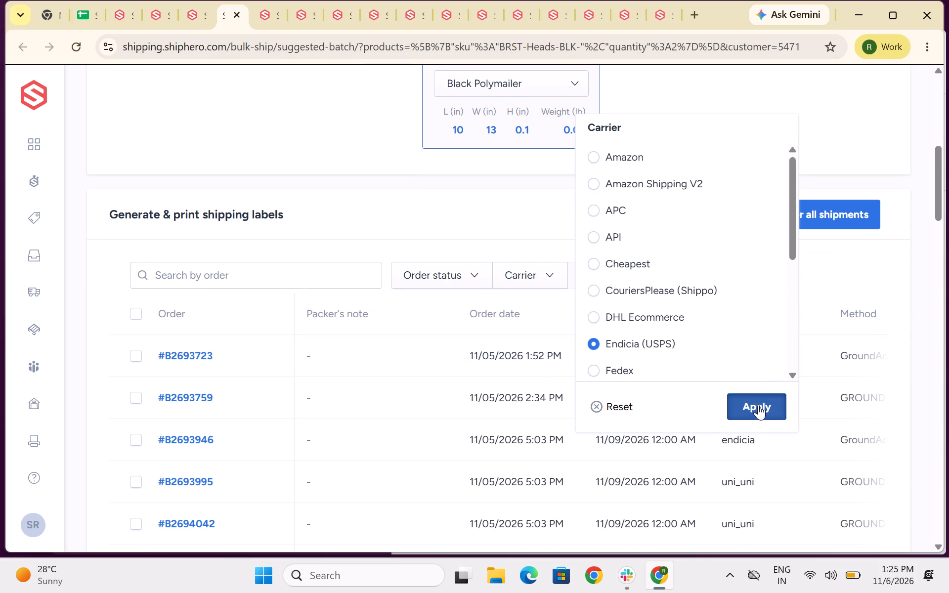
click(601, 272)
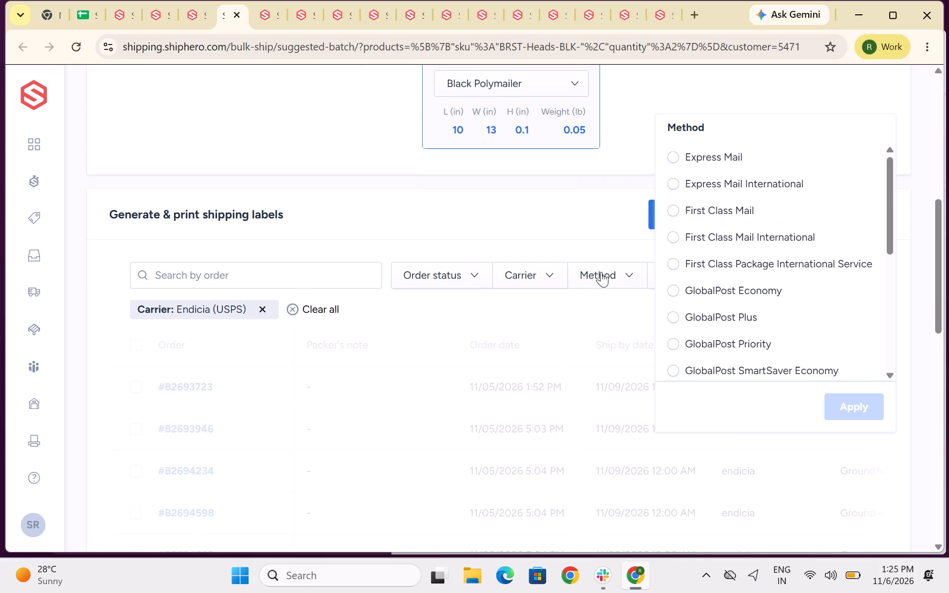
scroll(764, 316, down, 1)
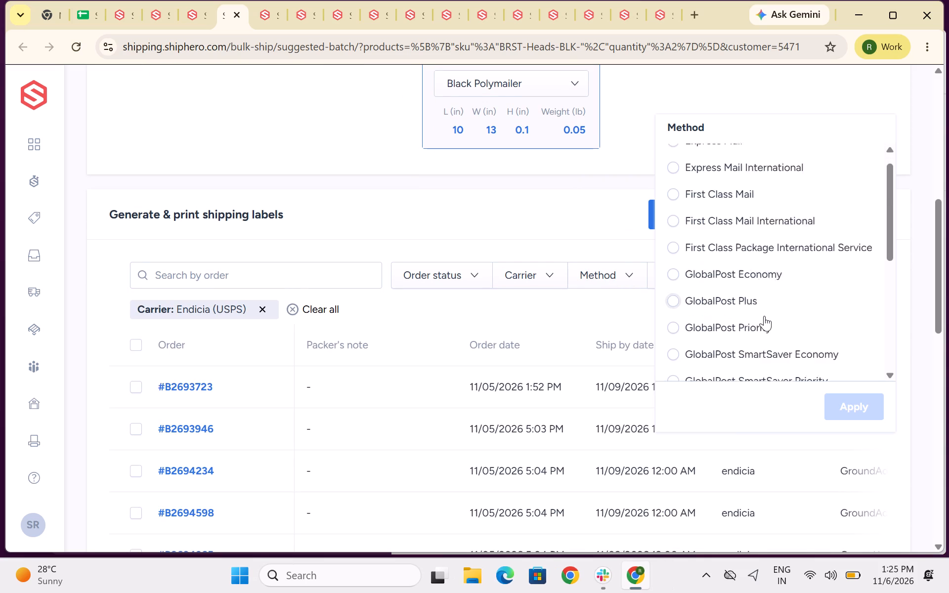
scroll(764, 316, down, 1)
click(683, 296)
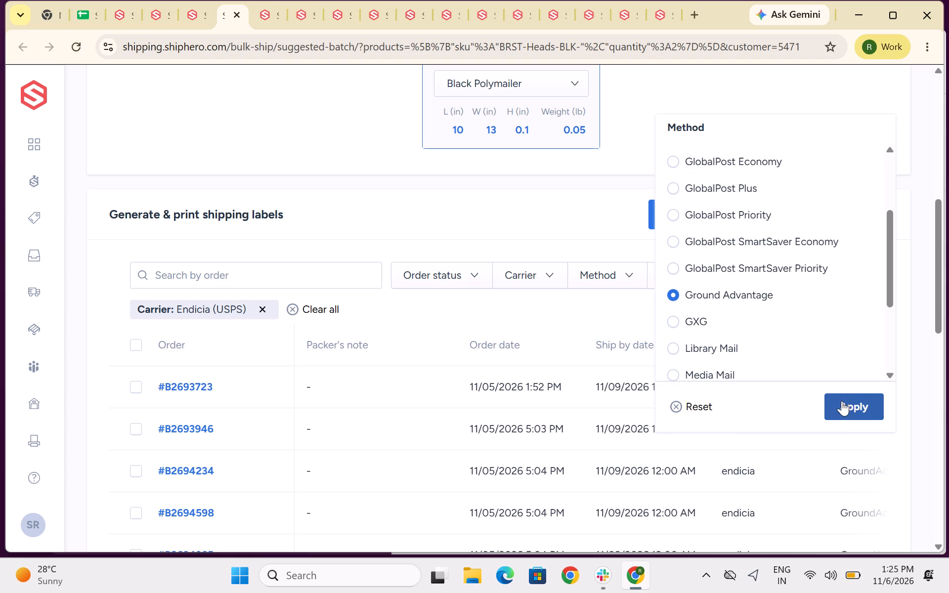
click(842, 401)
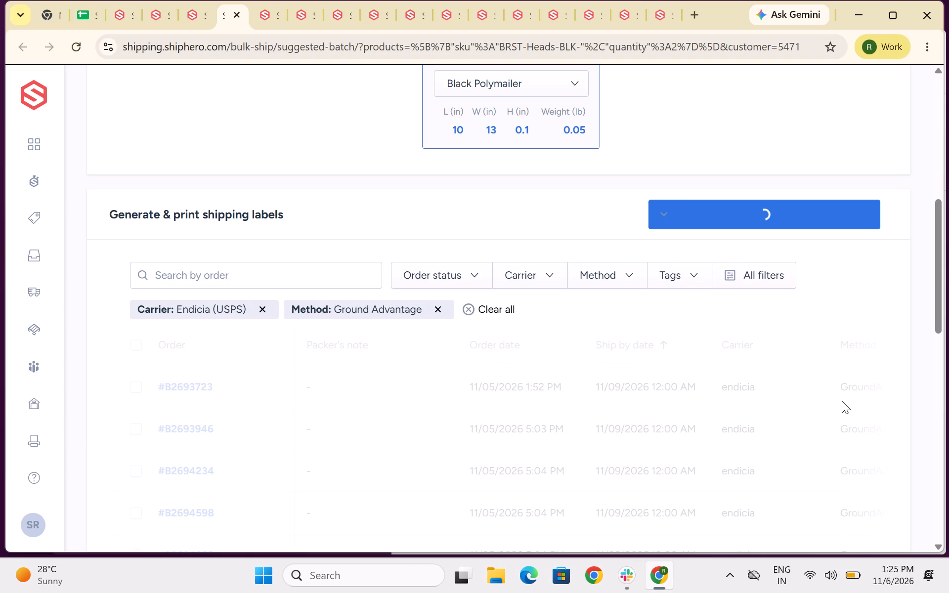
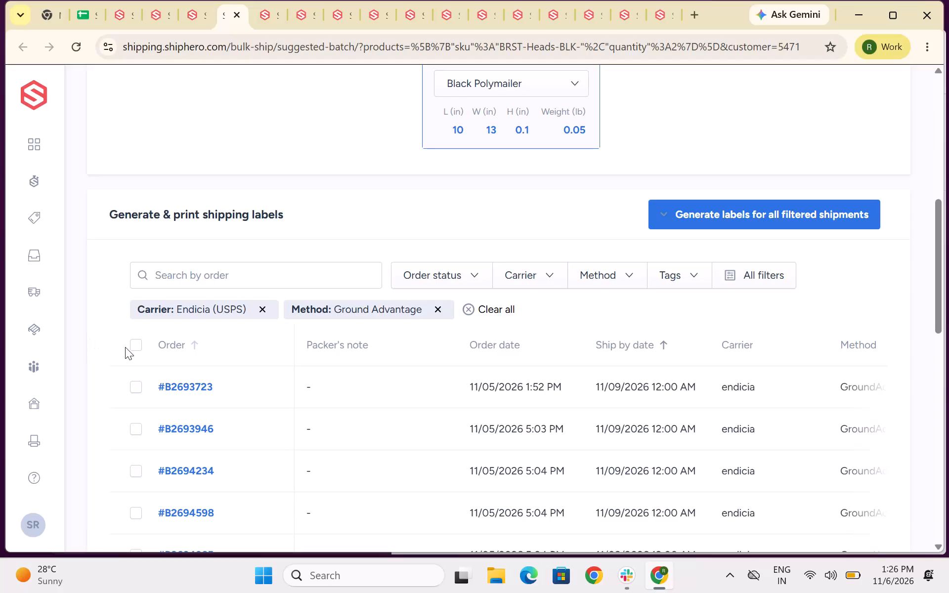
Select all the filtered Endicia Ground Advantage orders in the two-Black-heads batch and generate shipping labels, without invoices, for them.
click(137, 347)
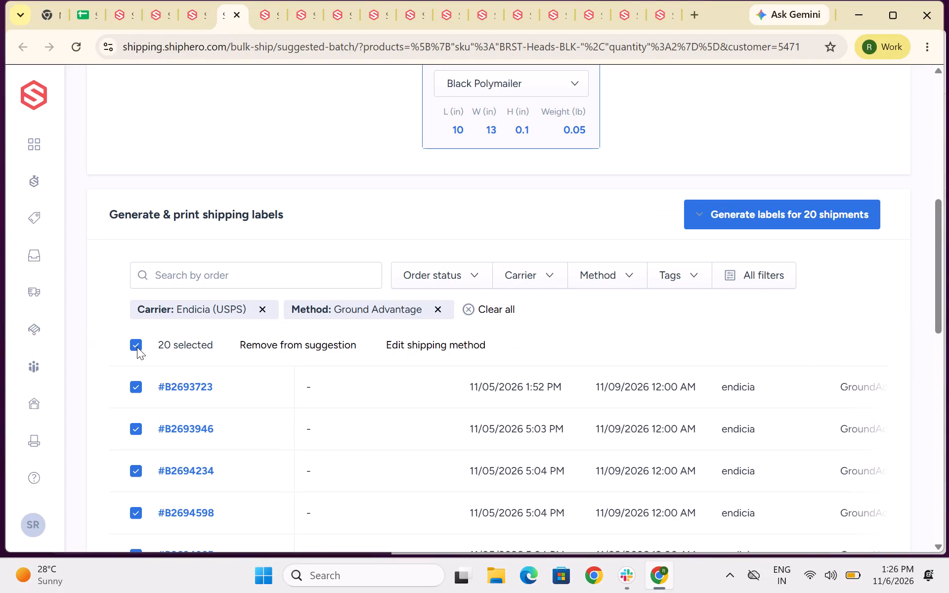
click(773, 213)
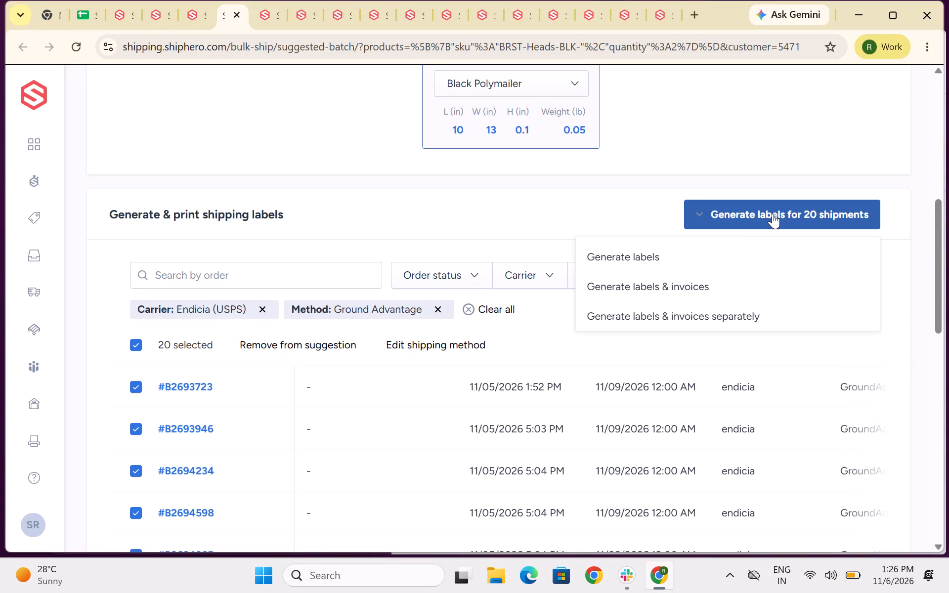
click(630, 256)
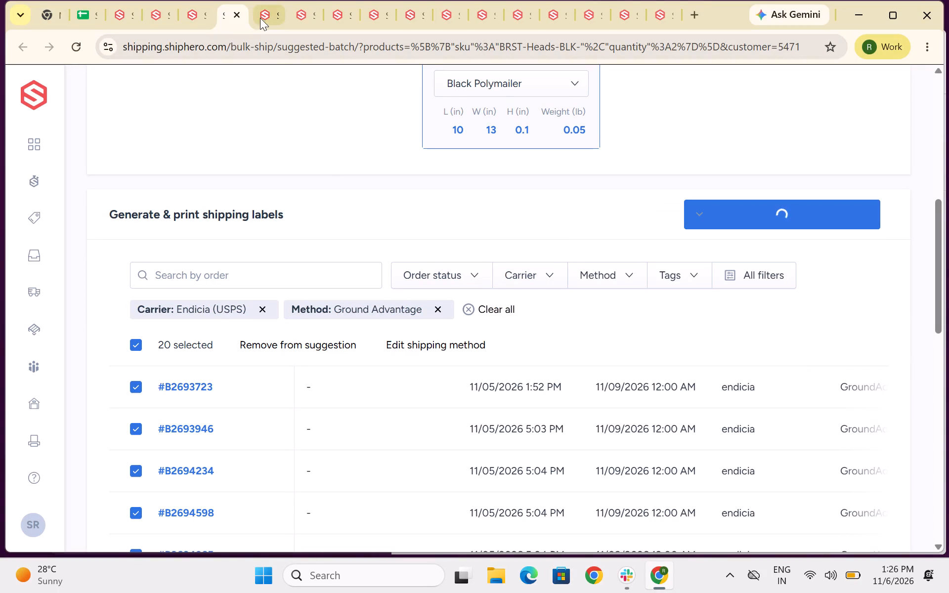
In the next suggested batch, assign 1 BURST Teeth Whitening Strips for Sensitive item to Box 1.
click(260, 17)
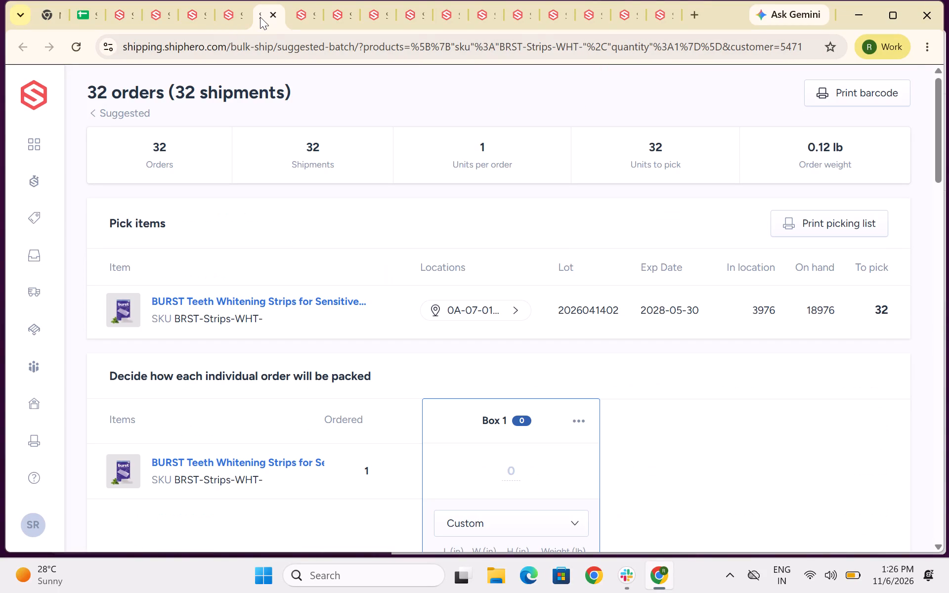
scroll(317, 224, down, 3)
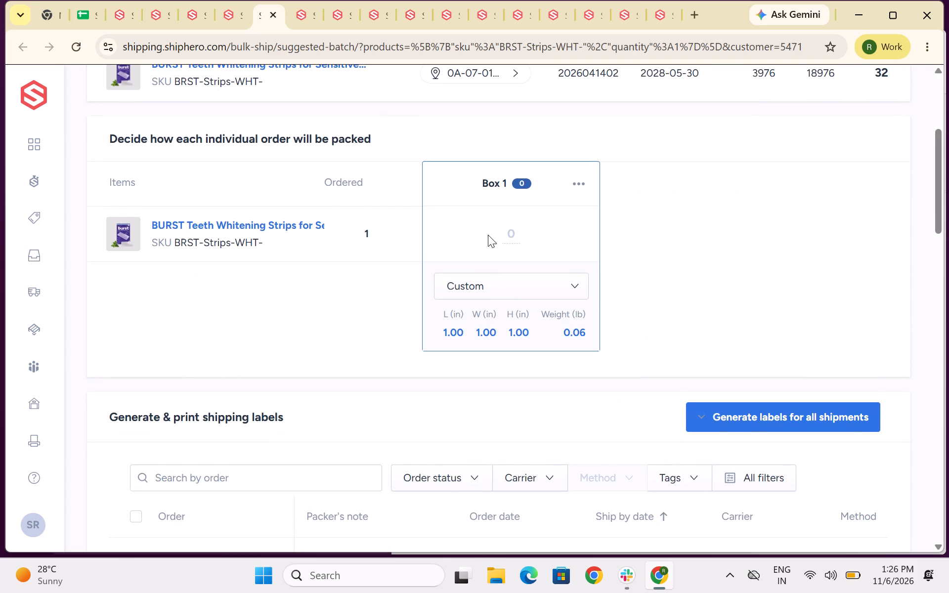
click(512, 233)
key(1)
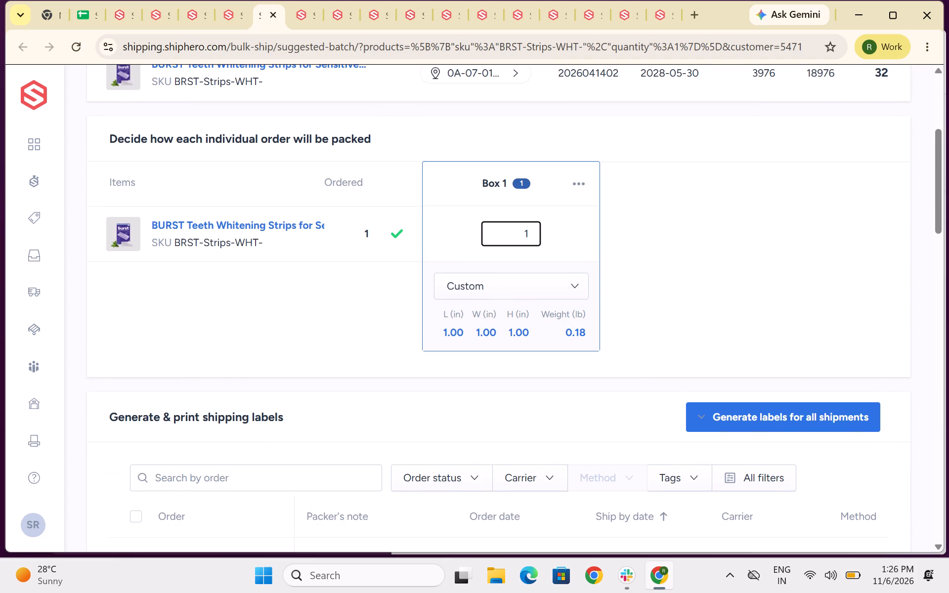
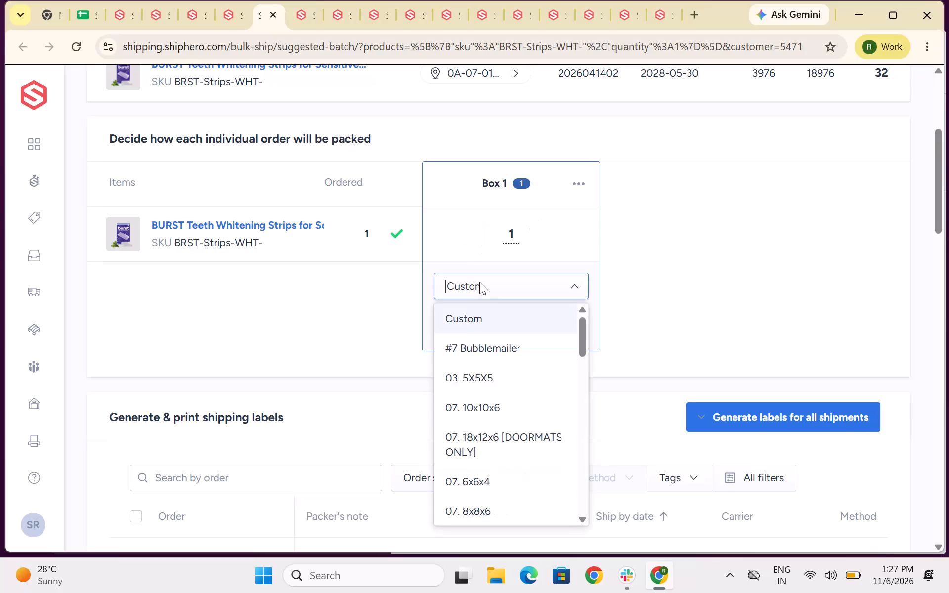
Set Box 1's packaging to White Bubble Mailer for the BURST Teeth Whitening Strips batch.
text(whit)
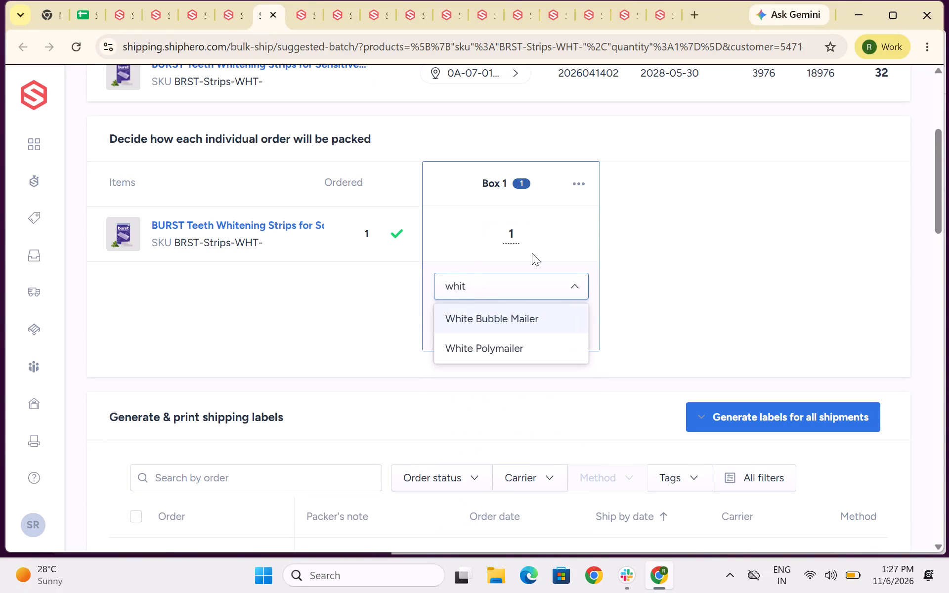
click(491, 332)
Filter the whitening strips batch's orders by carrier Endicia (USPS) and method Ground Advantage.
scroll(491, 332, down, 1)
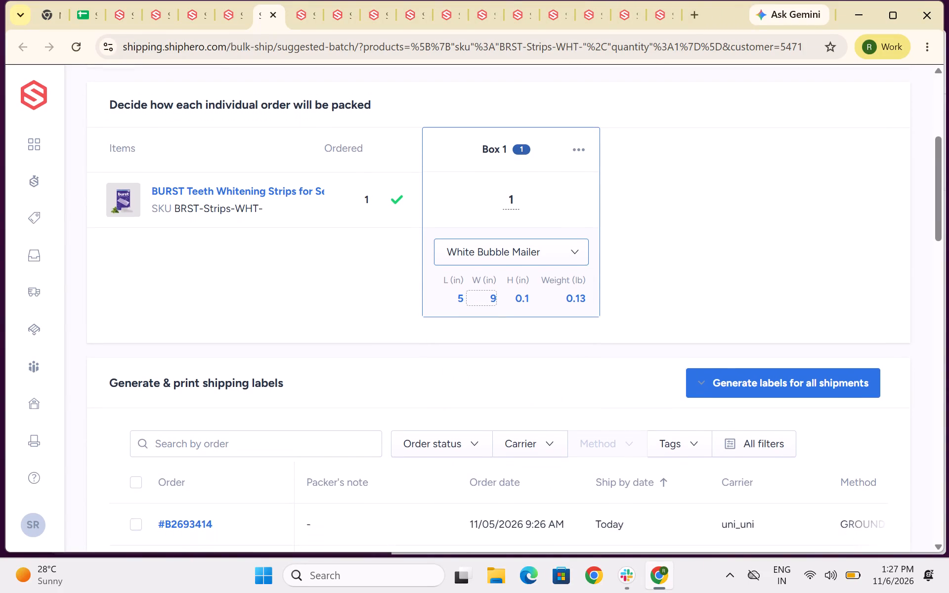
scroll(491, 332, down, 4)
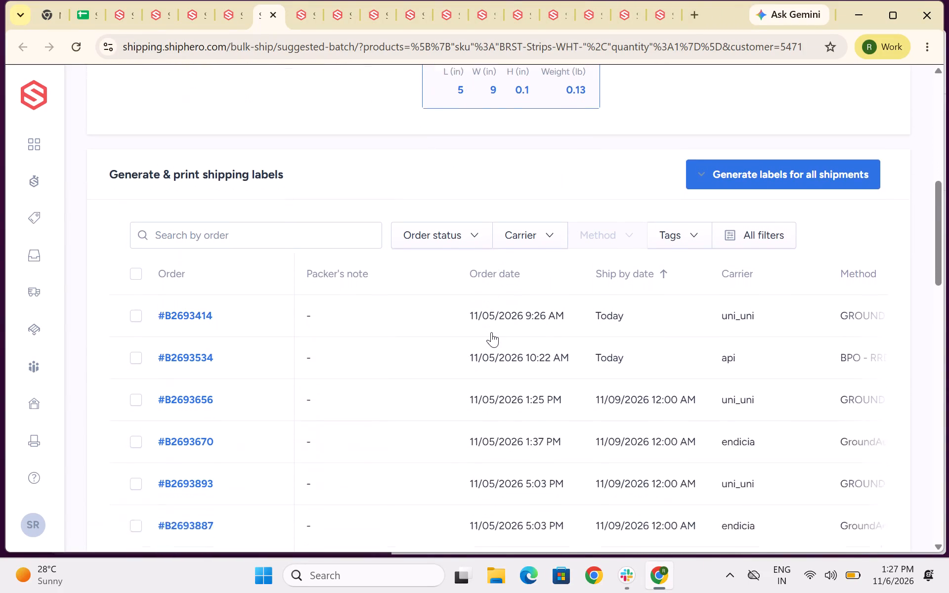
scroll(491, 332, down, 1)
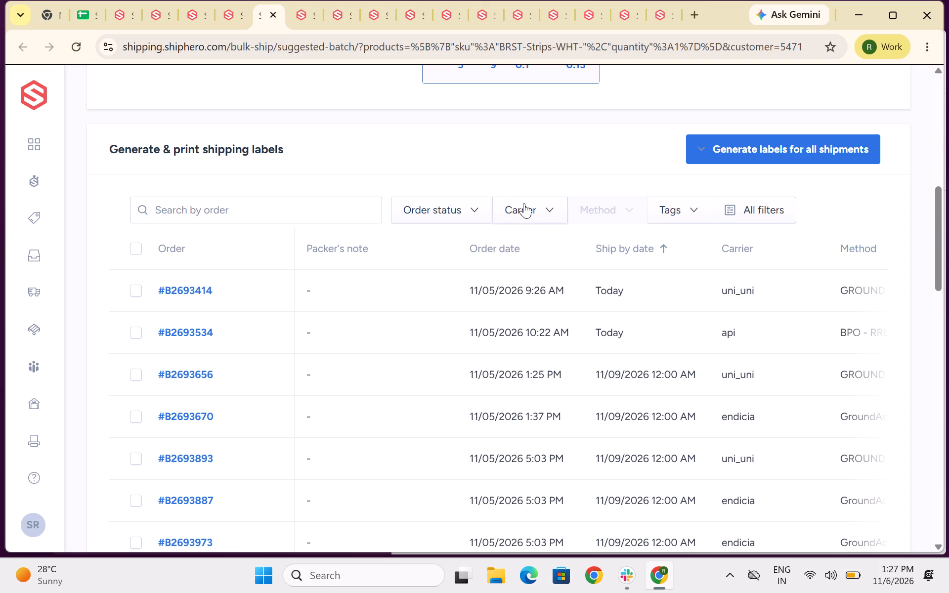
scroll(524, 203, up, 5)
scroll(524, 203, down, 2)
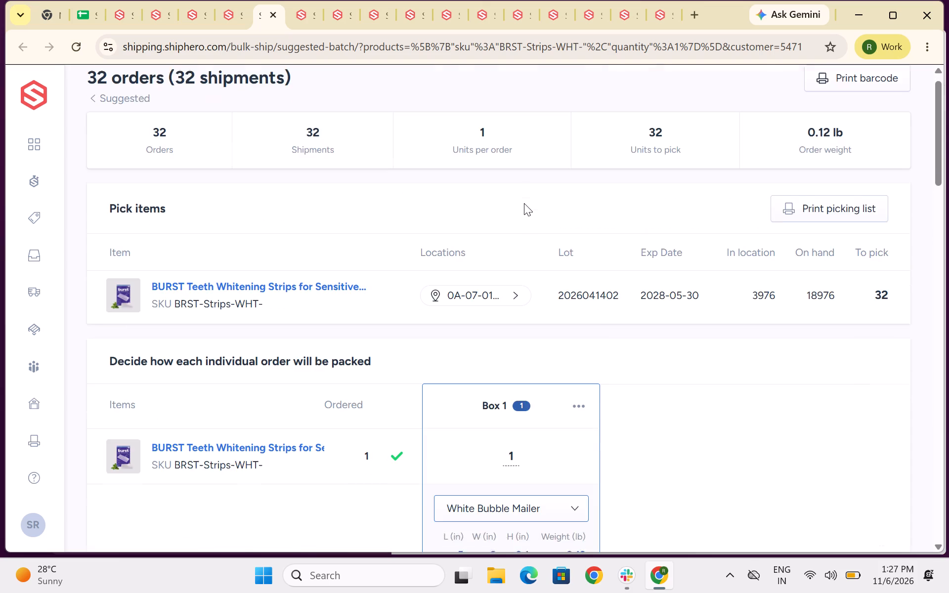
scroll(524, 203, down, 5)
click(522, 145)
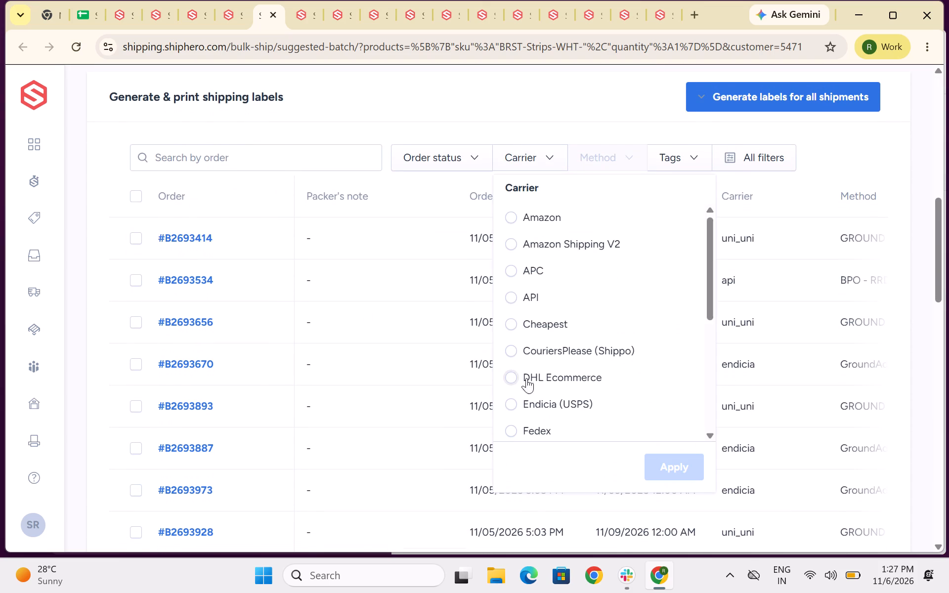
click(512, 403)
click(666, 464)
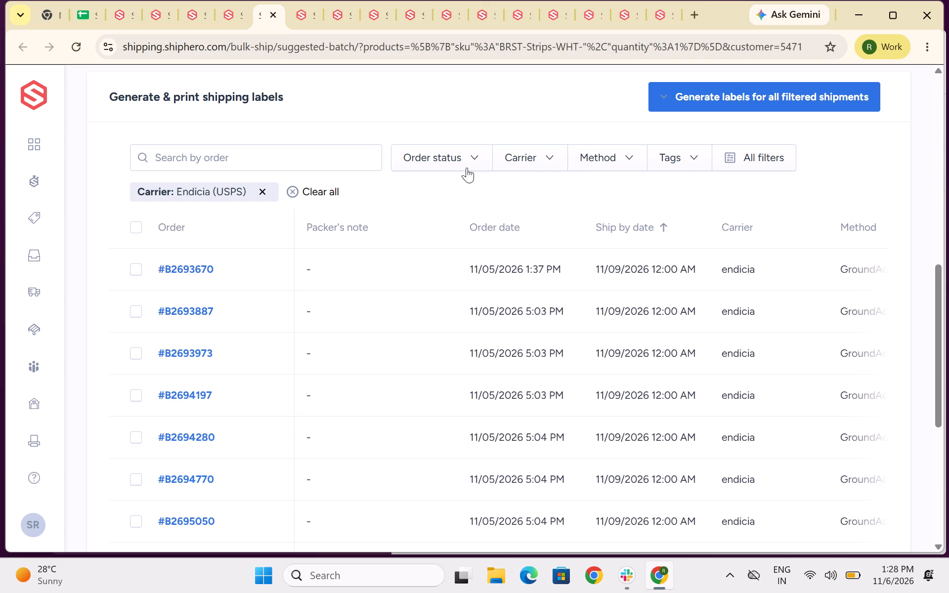
click(674, 159)
click(602, 153)
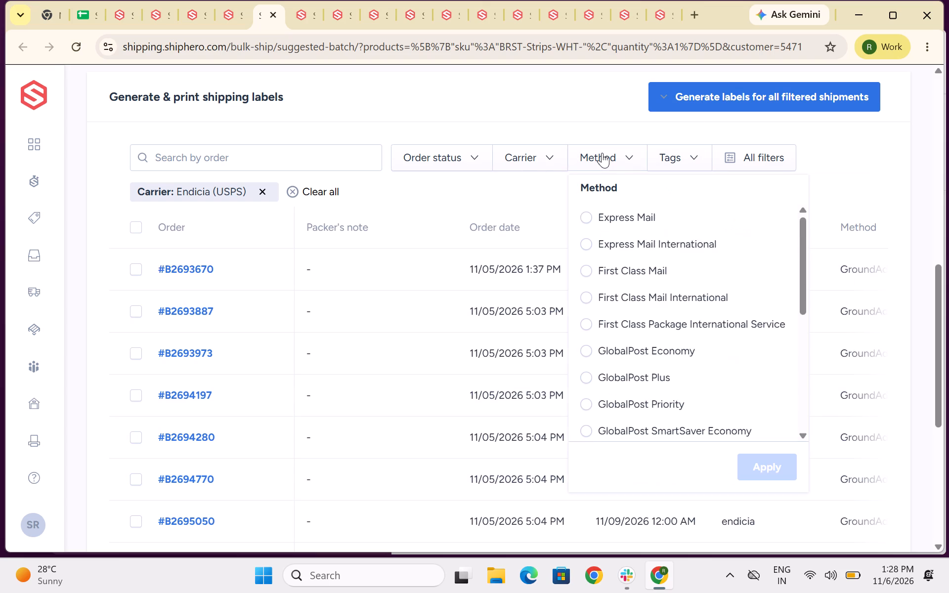
scroll(630, 361, down, 1)
click(593, 398)
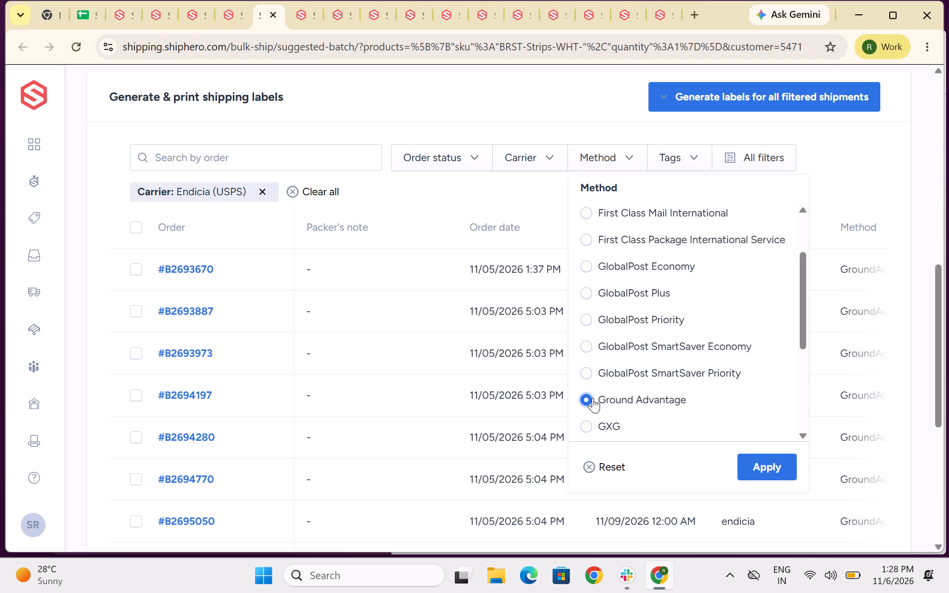
click(754, 468)
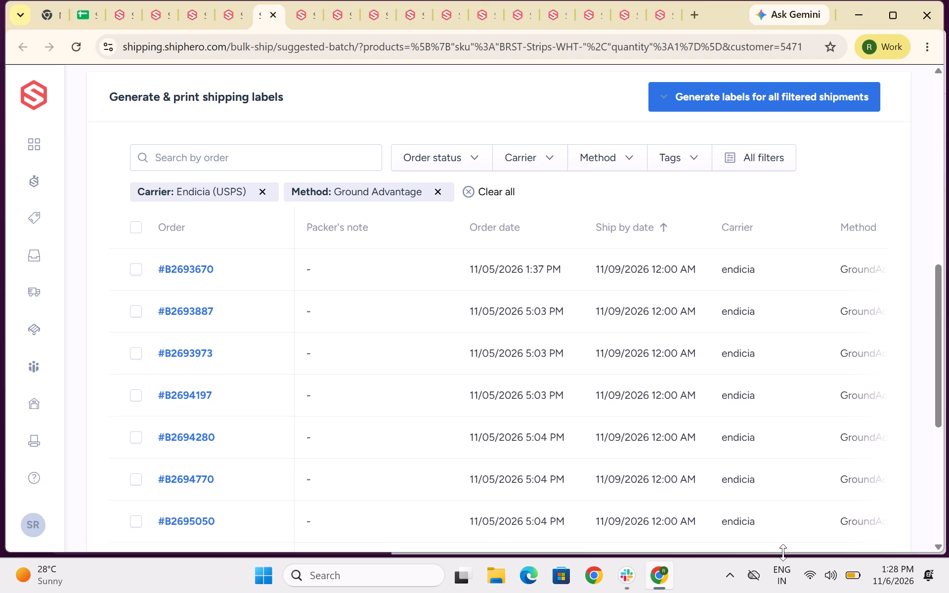
Select all the filtered Endicia Ground Advantage orders in the whitening strips batch and generate shipping labels, without invoices, for them.
click(134, 227)
click(723, 83)
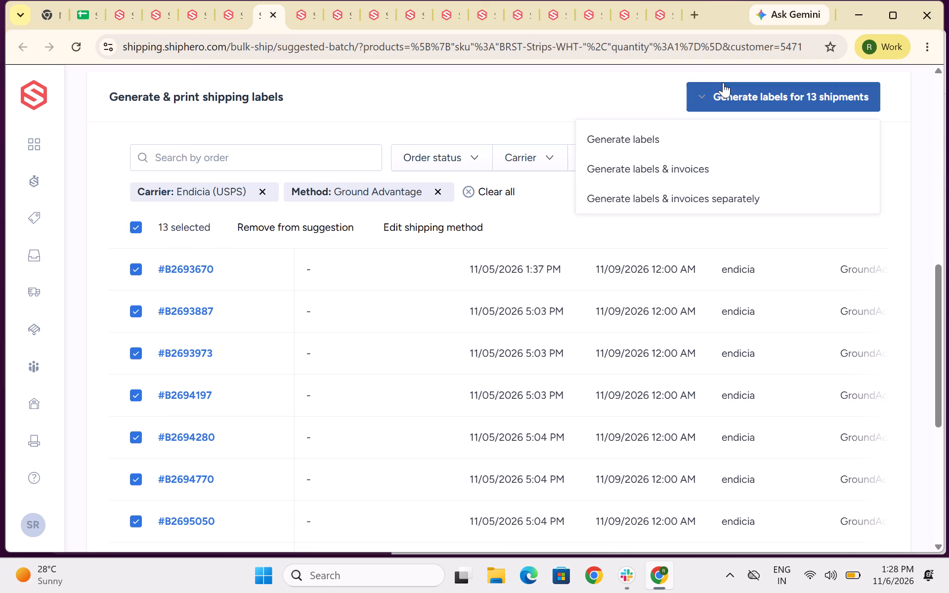
click(612, 133)
Check the order statuses in the Watermelon Mint floss batch and close that batch without generating labels.
click(297, 15)
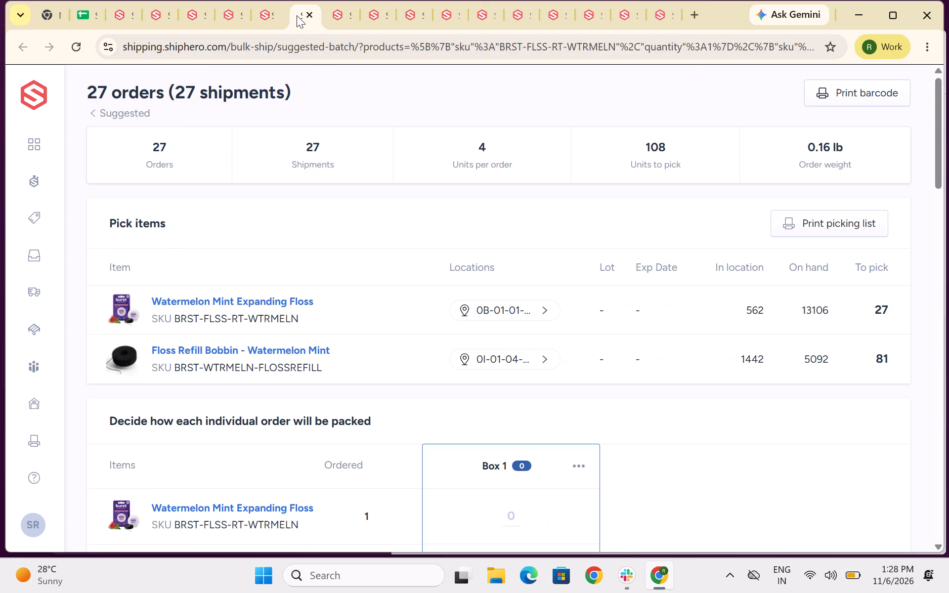
scroll(362, 182, down, 3)
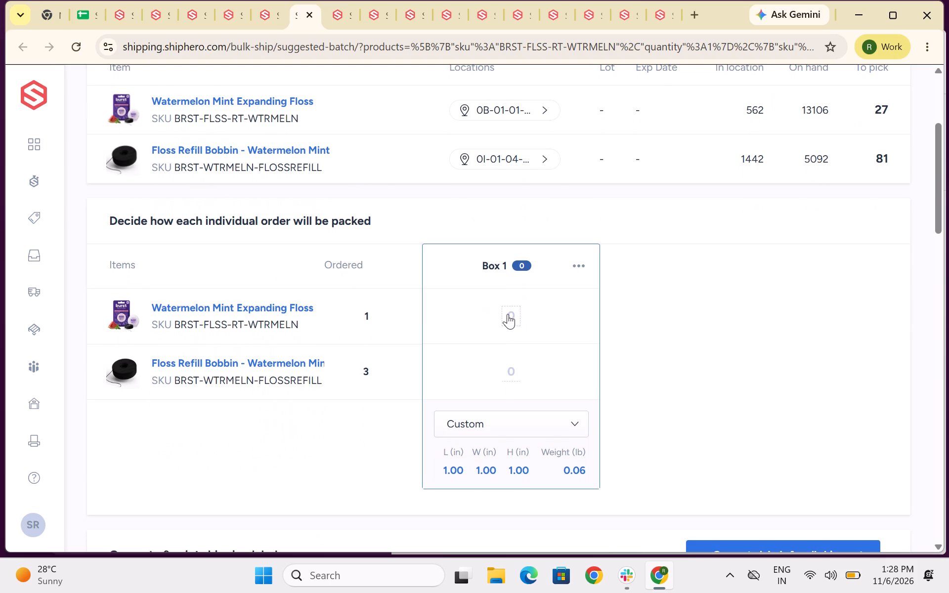
scroll(508, 314, down, 6)
scroll(508, 314, left, 4)
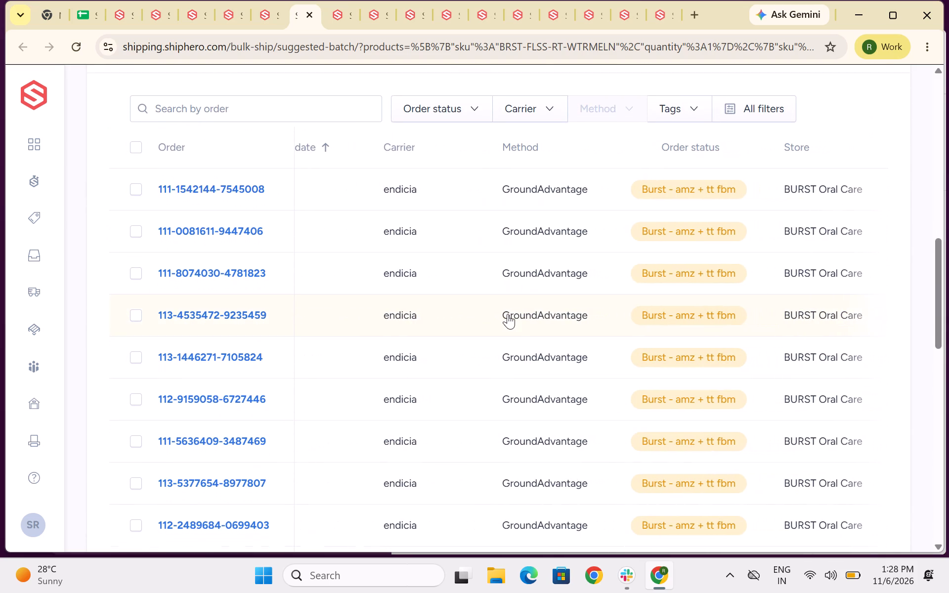
click(309, 15)
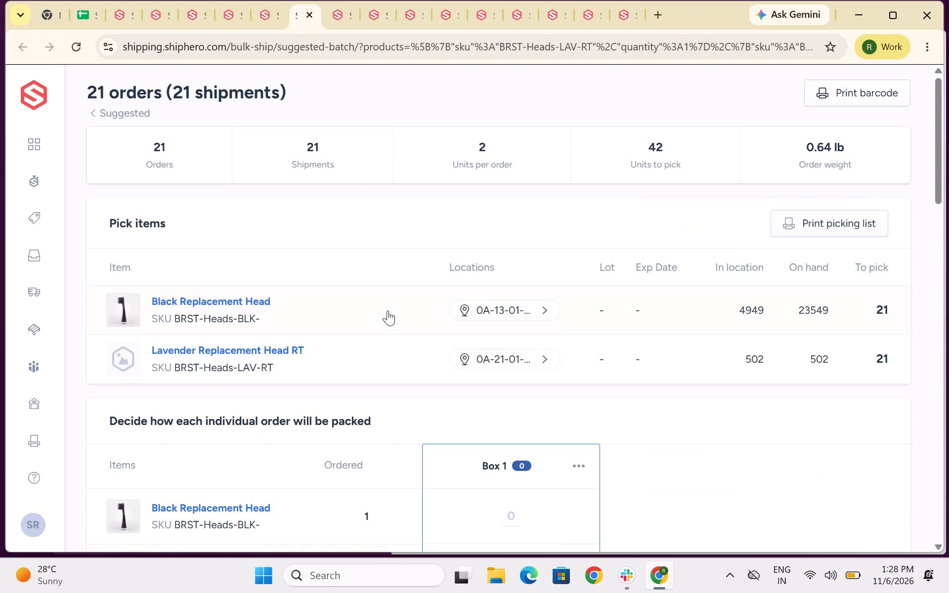
Assign 1 Black Replacement Head and 1 Lavender Replacement Head RT to Box 1 and set its packaging to White Polymailer.
scroll(388, 310, down, 4)
click(510, 144)
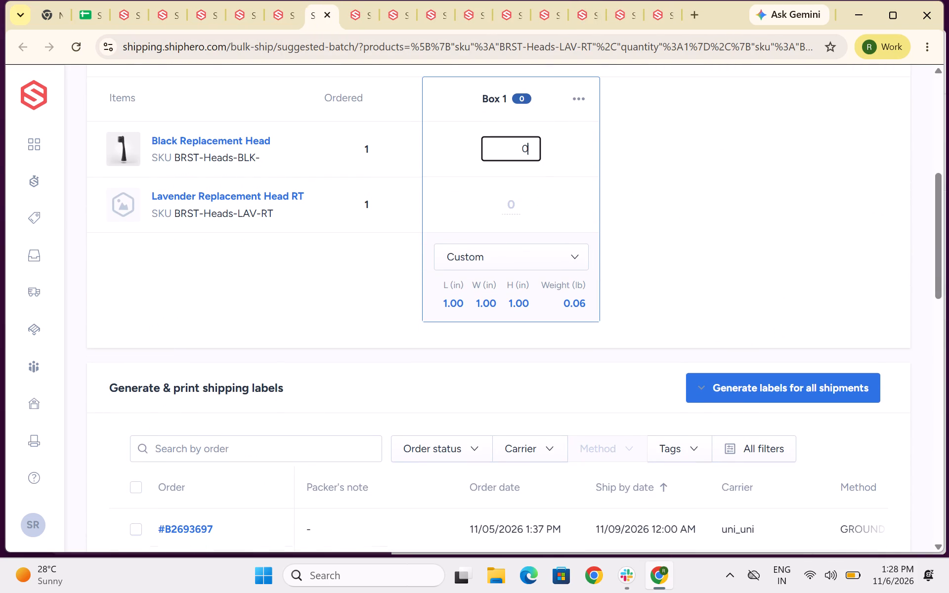
key(1)
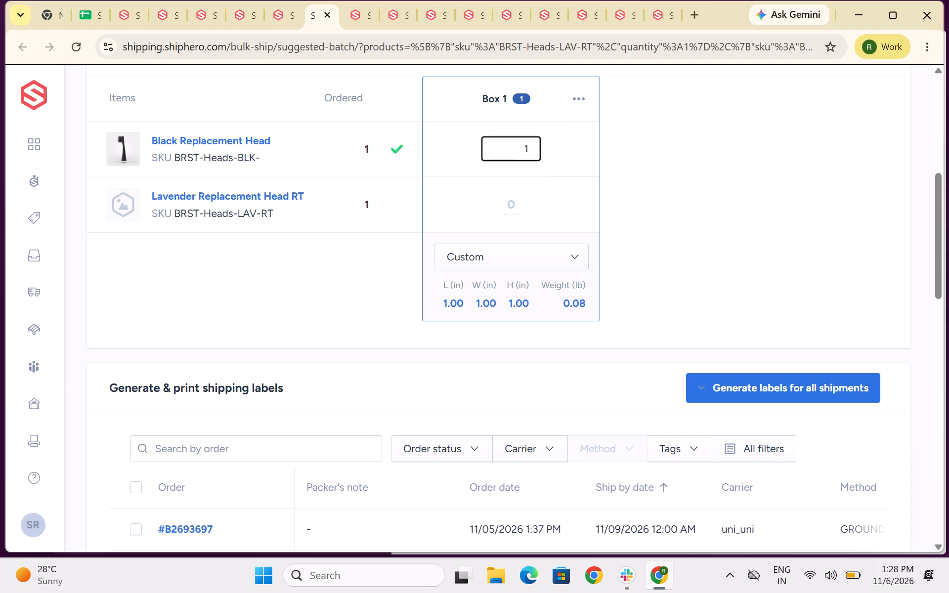
click(514, 205)
key(1)
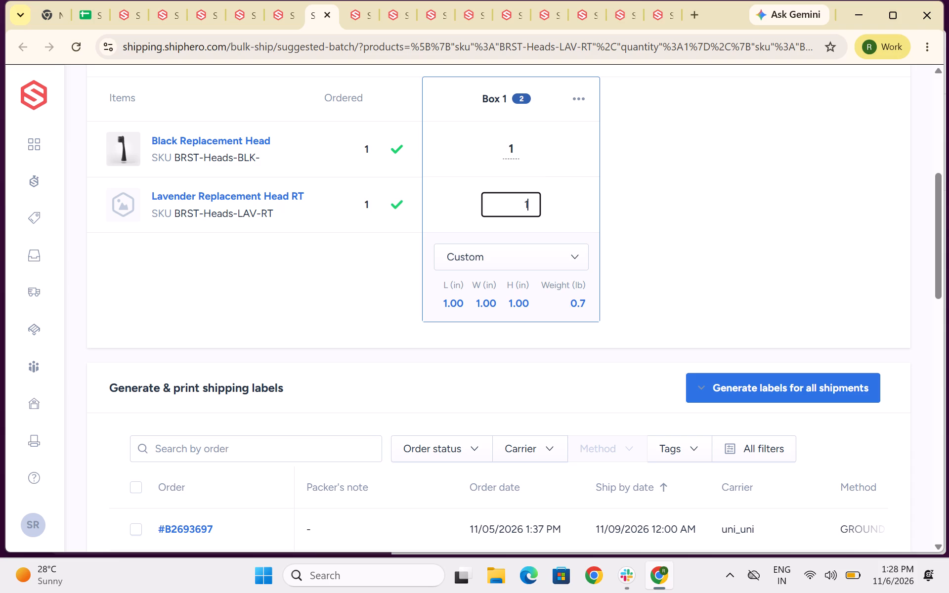
click(454, 244)
text(whi)
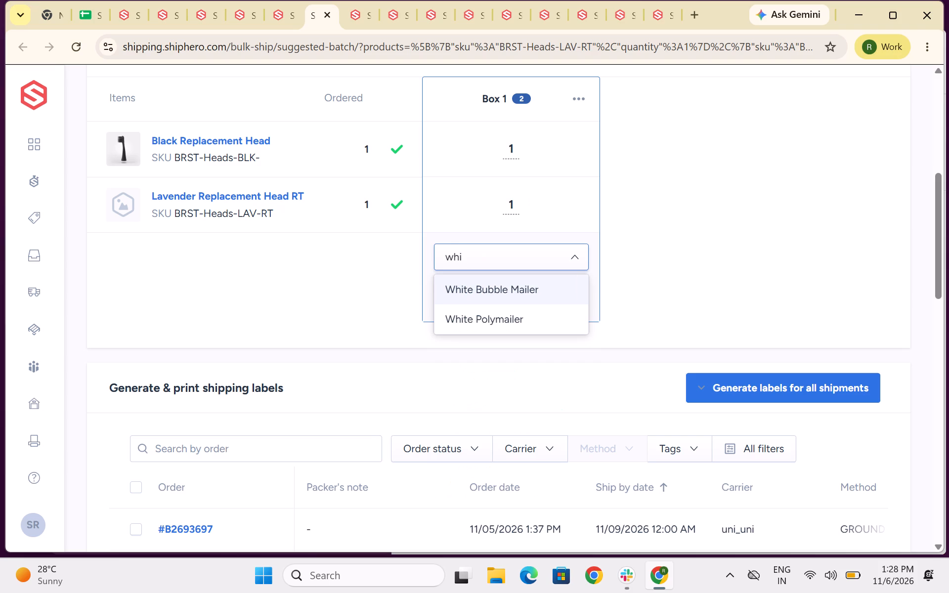
click(468, 312)
Filter the Black and Lavender heads batch's orders by carrier Endicia (USPS) and method Ground Advantage.
scroll(468, 312, down, 3)
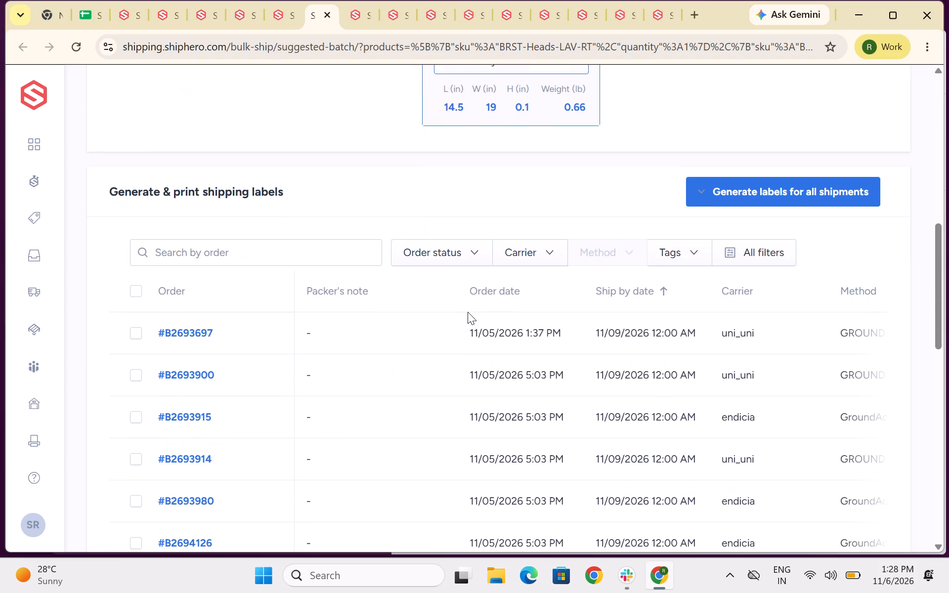
click(533, 250)
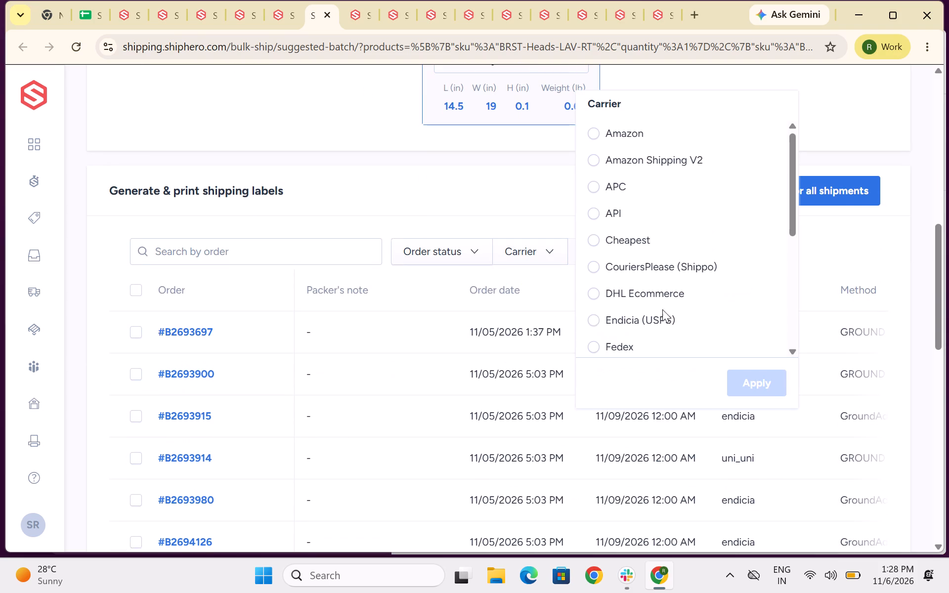
click(658, 312)
click(742, 376)
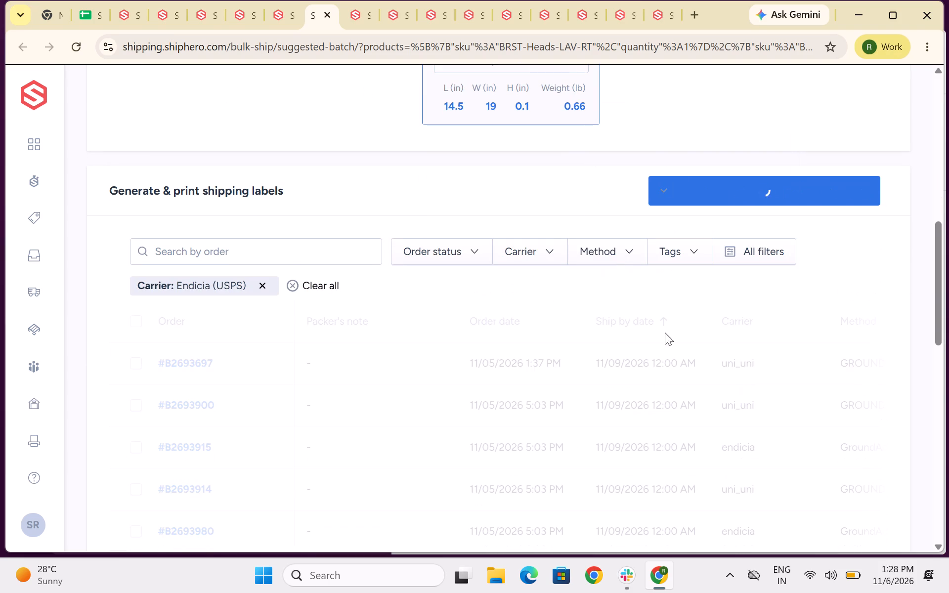
click(607, 258)
scroll(607, 258, down, 1)
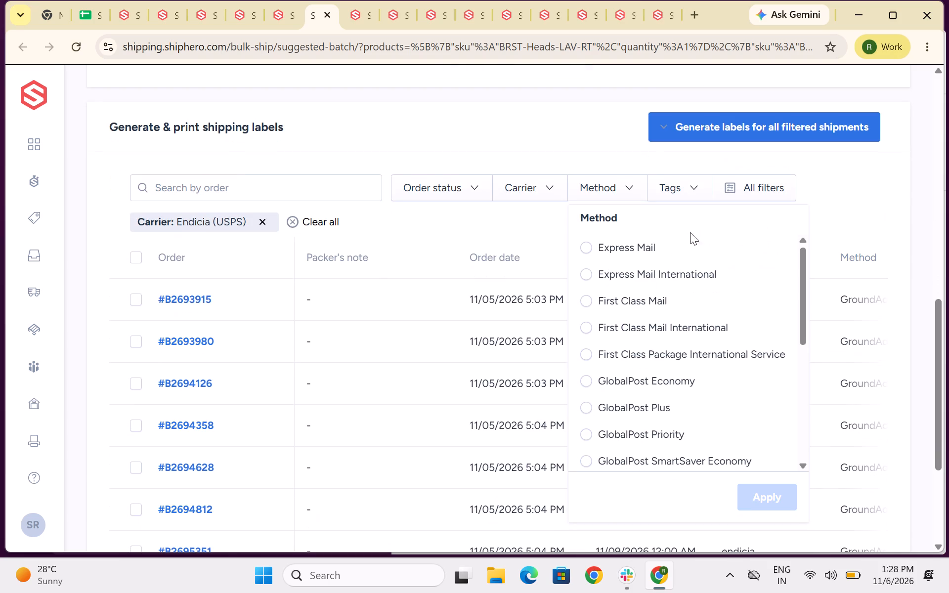
scroll(622, 390, down, 3)
click(582, 286)
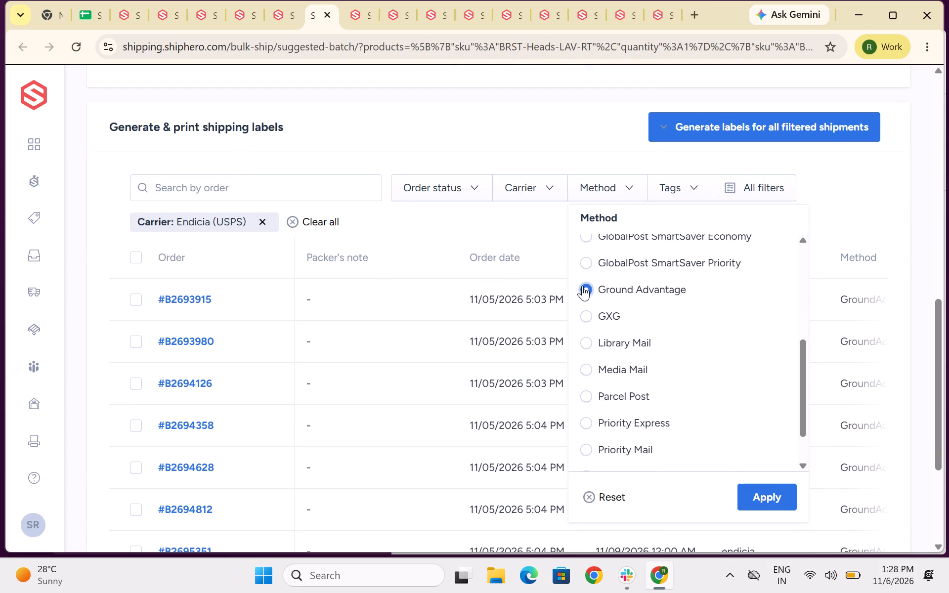
click(767, 491)
Review the Black and Lavender heads batch and generate shipping labels, without invoices, for all filtered shipments.
scroll(502, 423, up, 5)
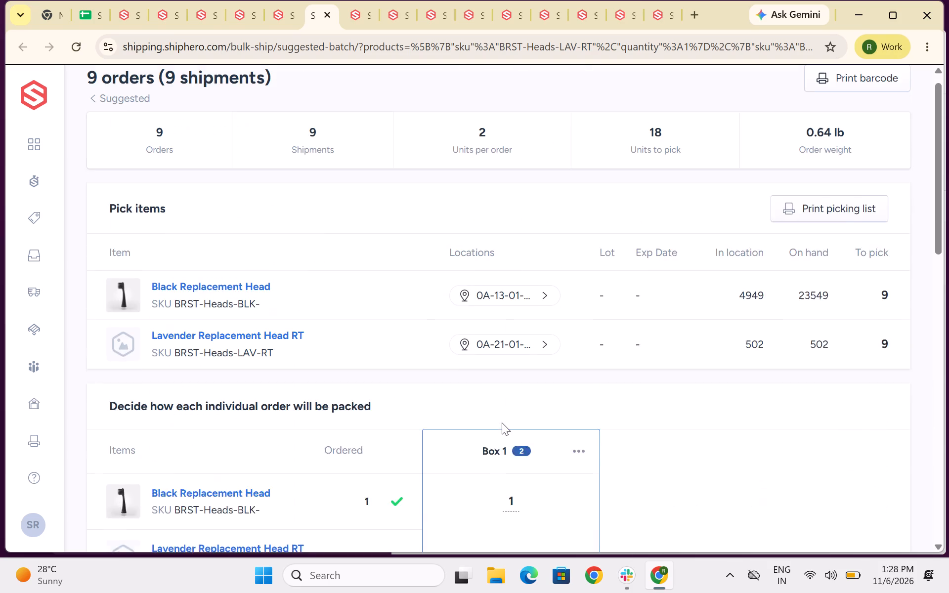
scroll(502, 423, down, 7)
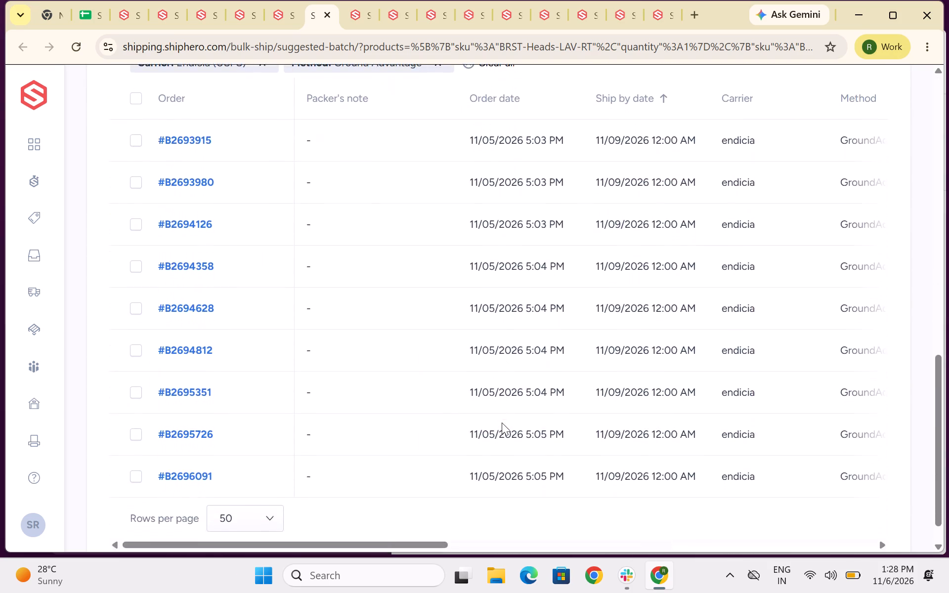
scroll(502, 423, up, 6)
scroll(502, 423, down, 2)
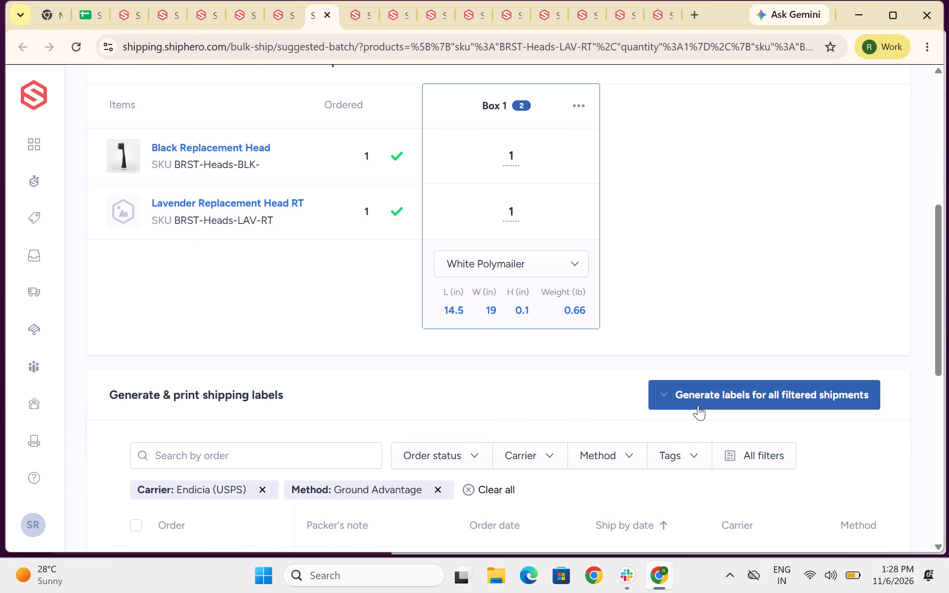
click(698, 405)
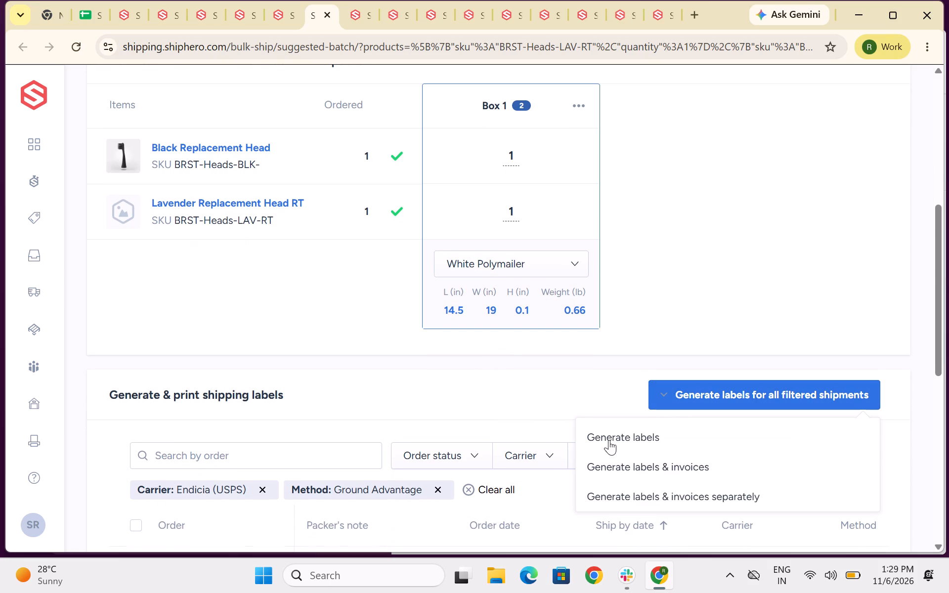
click(609, 440)
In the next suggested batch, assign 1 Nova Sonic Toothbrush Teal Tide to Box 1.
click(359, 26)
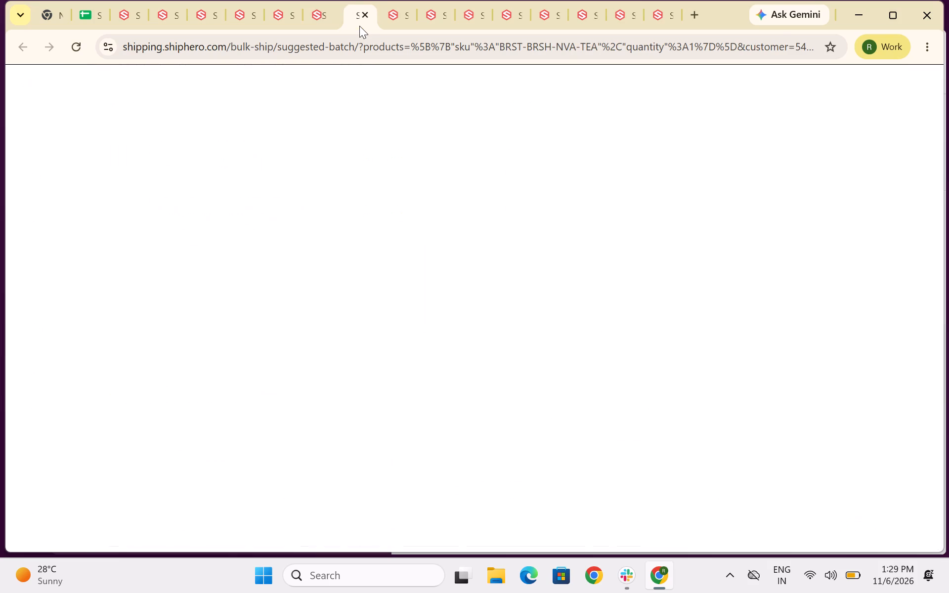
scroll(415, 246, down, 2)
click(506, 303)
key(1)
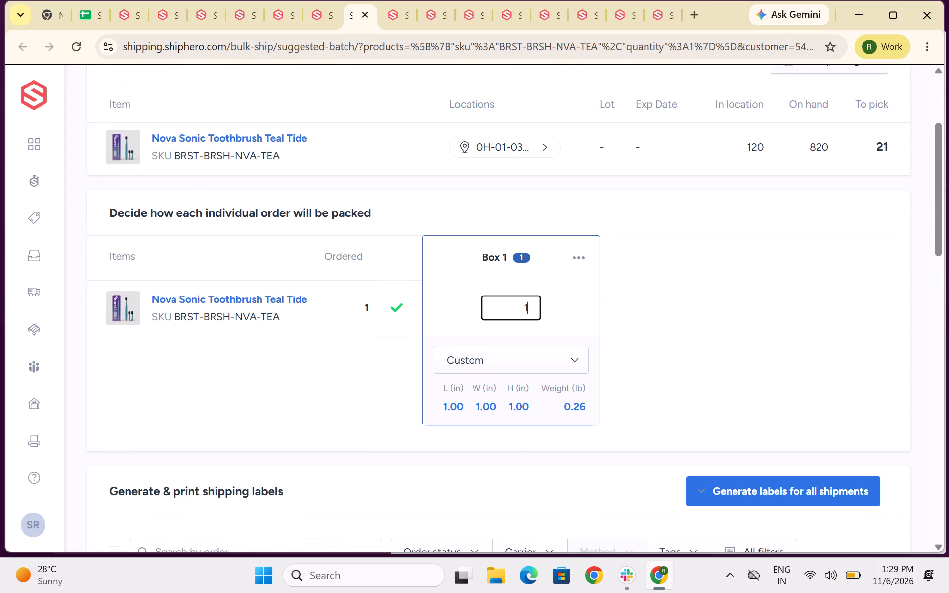
Check the order statuses in the Nova Sonic Toothbrush Teal Tide batch and close the batch without generating labels.
scroll(506, 303, down, 6)
scroll(506, 303, left, 3)
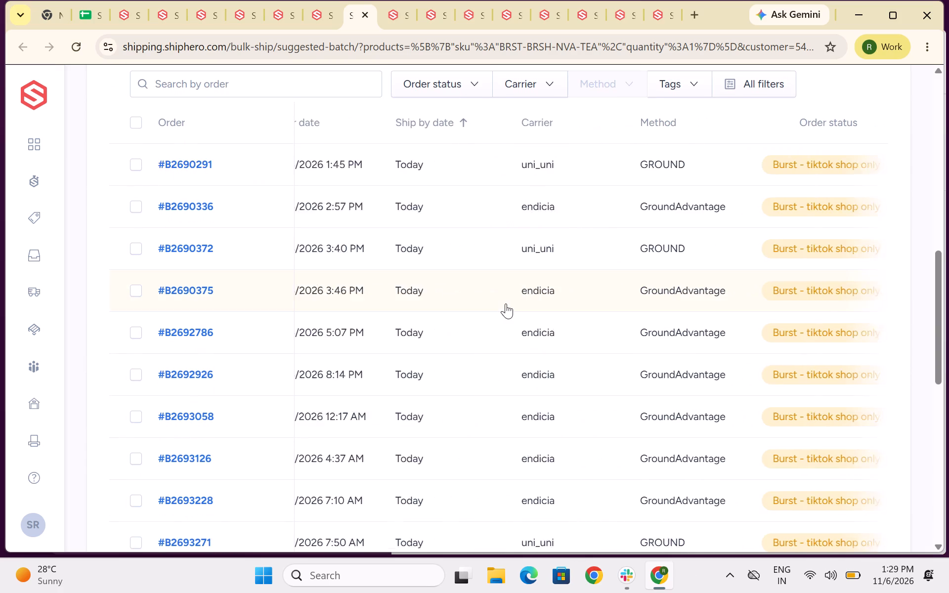
click(368, 15)
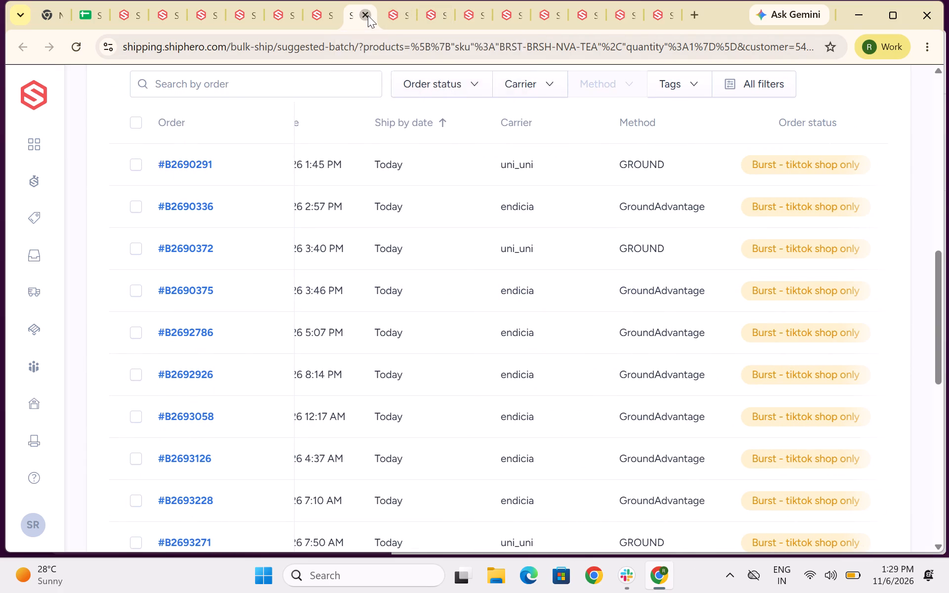
Pack 1 Replacement Floss Mint Eucalyptus and 1 Black Replacement Head in Box 1 using the White Bubble Mailer.
scroll(433, 281, down, 3)
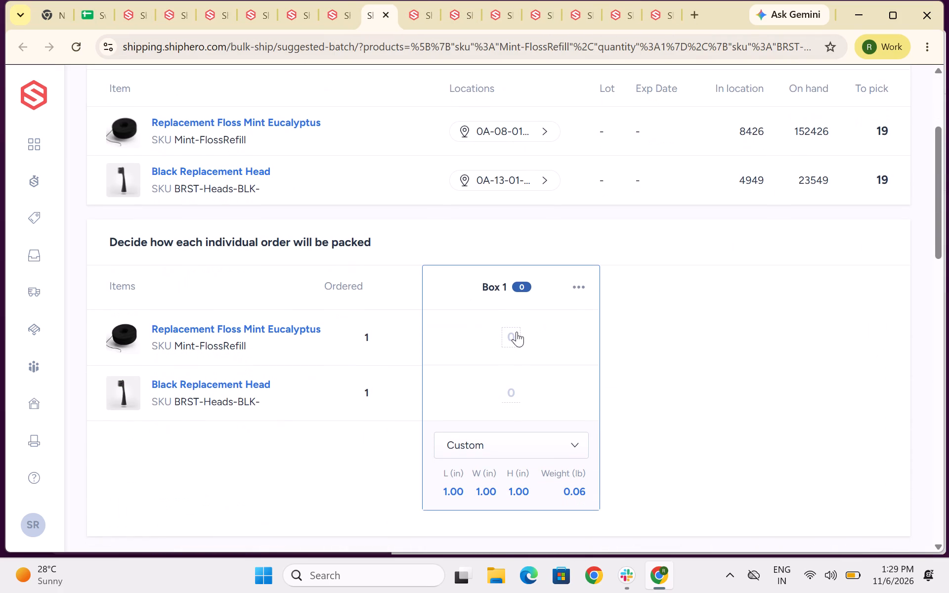
click(517, 332)
key(1)
key(1)
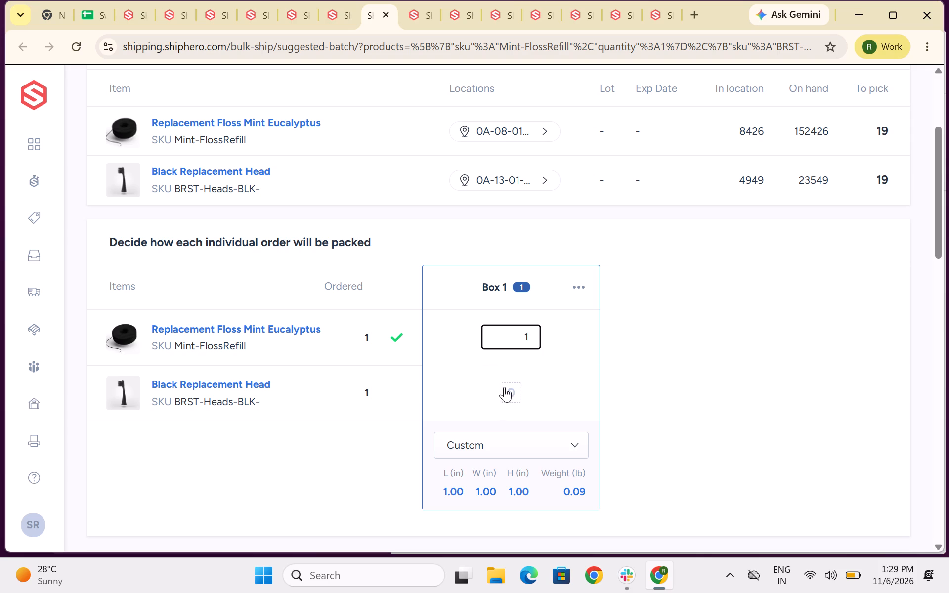
click(512, 388)
key(1)
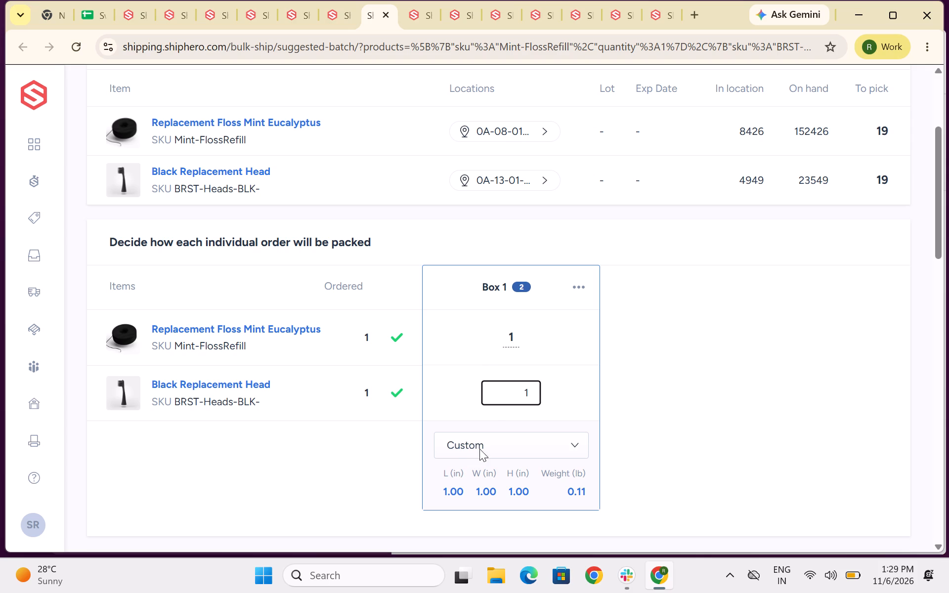
click(483, 444)
key(w)
text(hi)
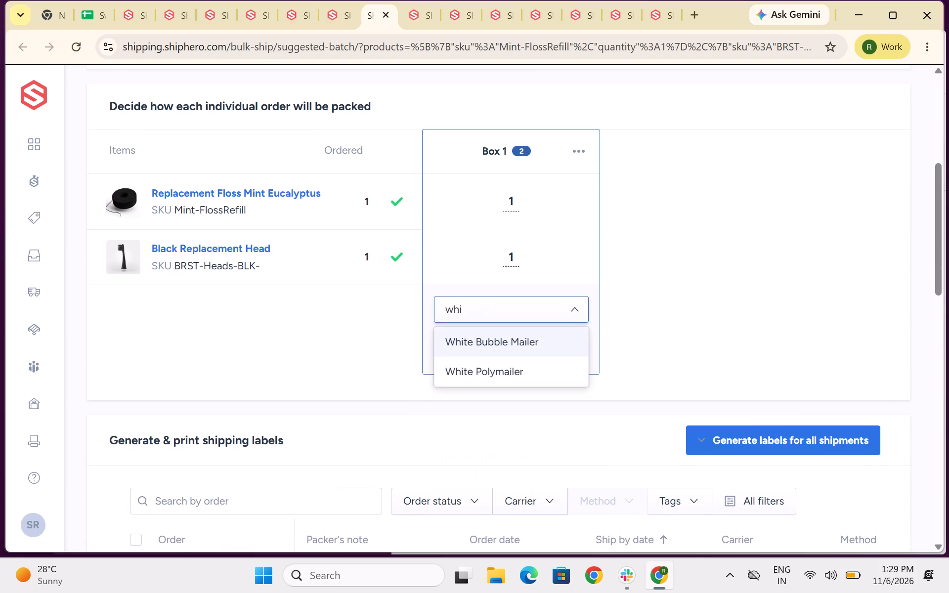
click(479, 340)
Filter the floss and Black Replacement Head batch's orders by carrier Endicia (USPS) and method Ground Advantage.
scroll(479, 340, down, 2)
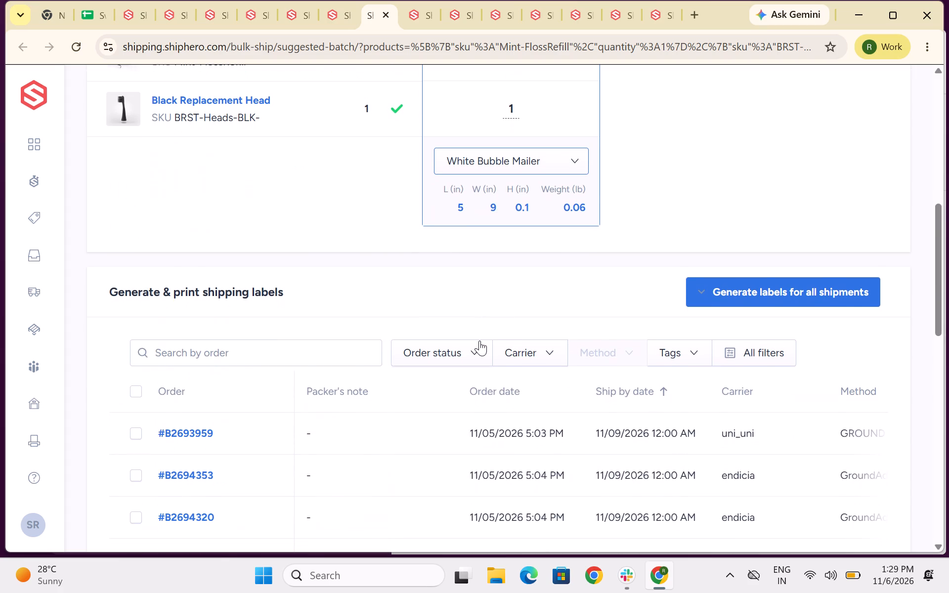
click(514, 353)
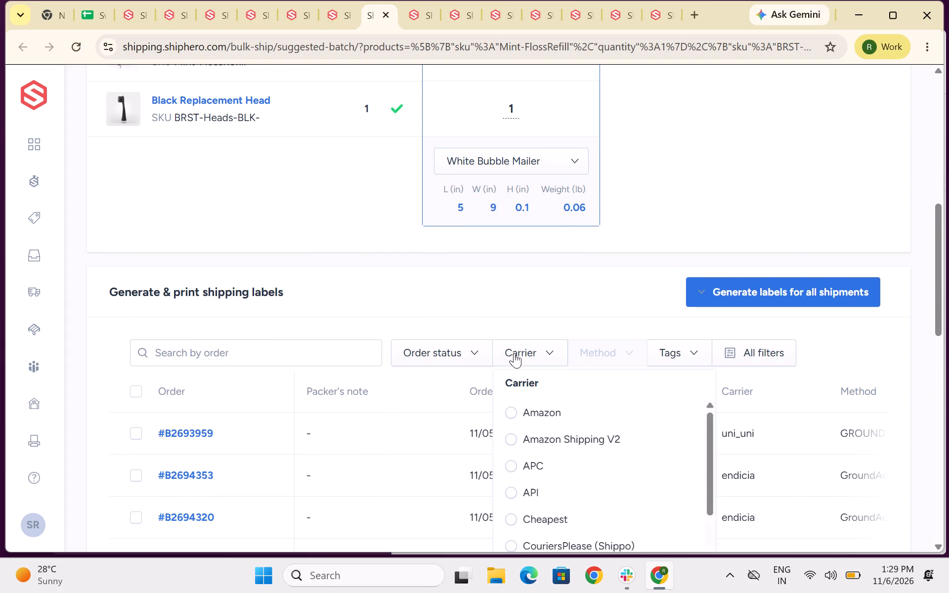
click(607, 422)
click(752, 478)
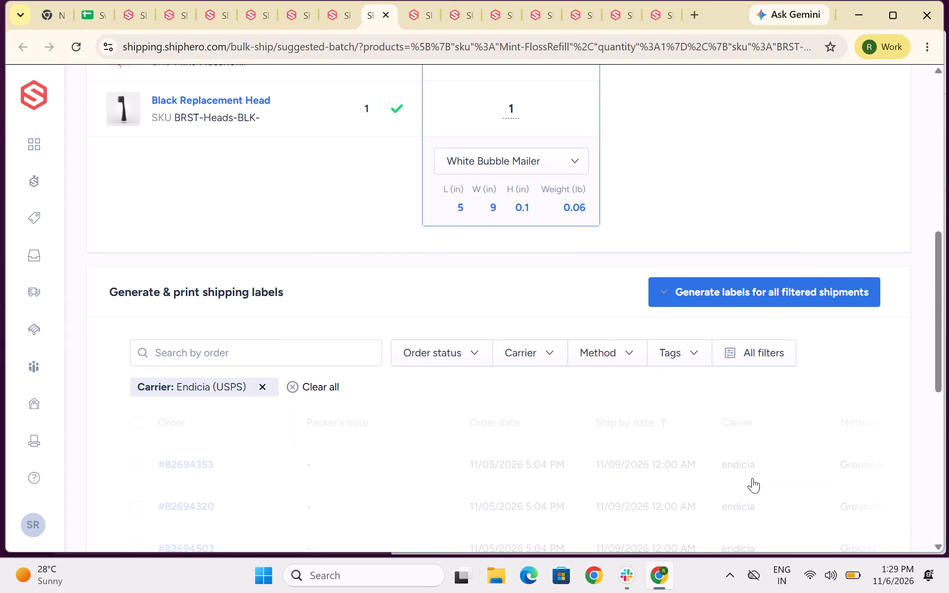
click(614, 348)
scroll(614, 348, down, 1)
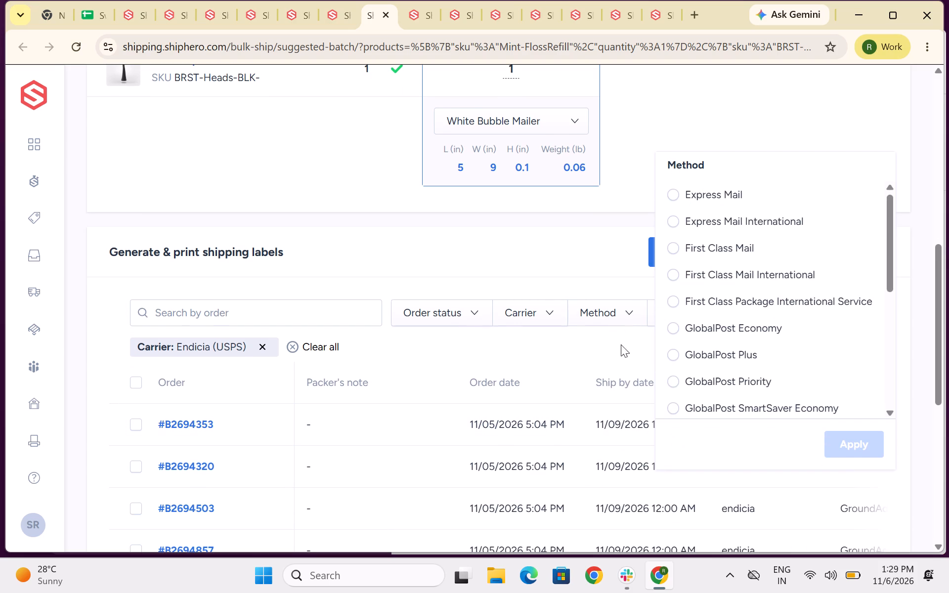
scroll(787, 324, down, 4)
click(674, 226)
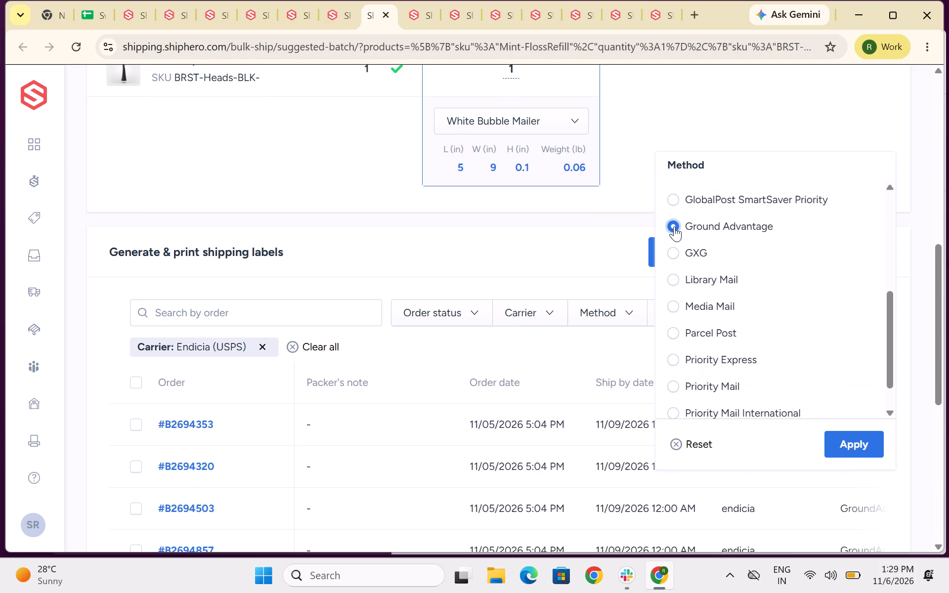
click(838, 438)
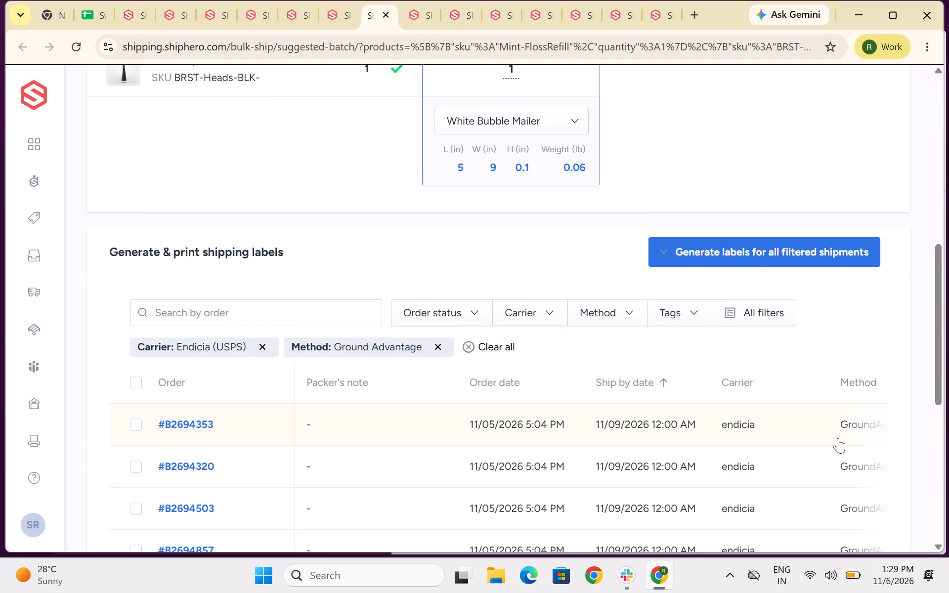
Select all filtered orders in the floss and Black Replacement Head batch and generate their shipping labels without invoices.
click(134, 383)
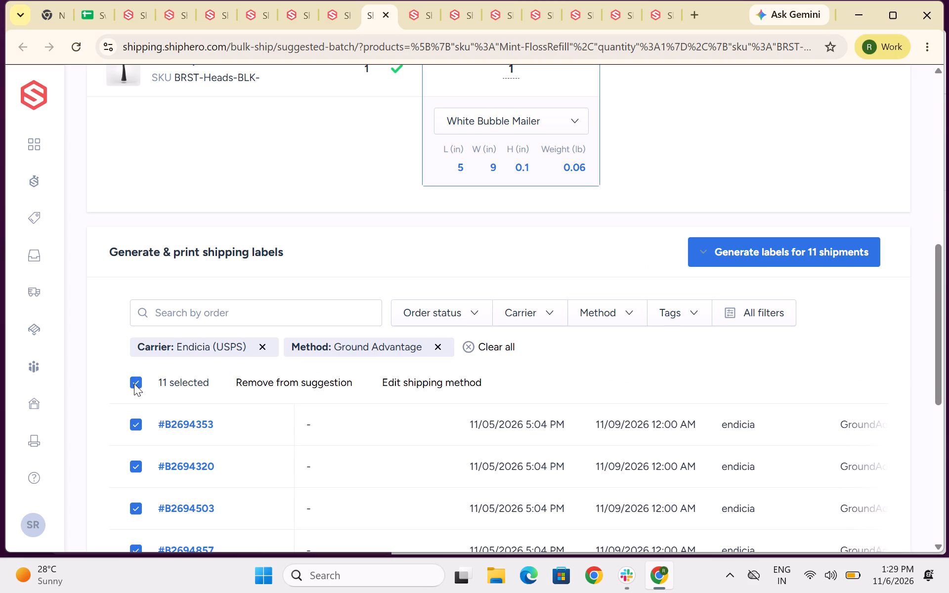
click(773, 240)
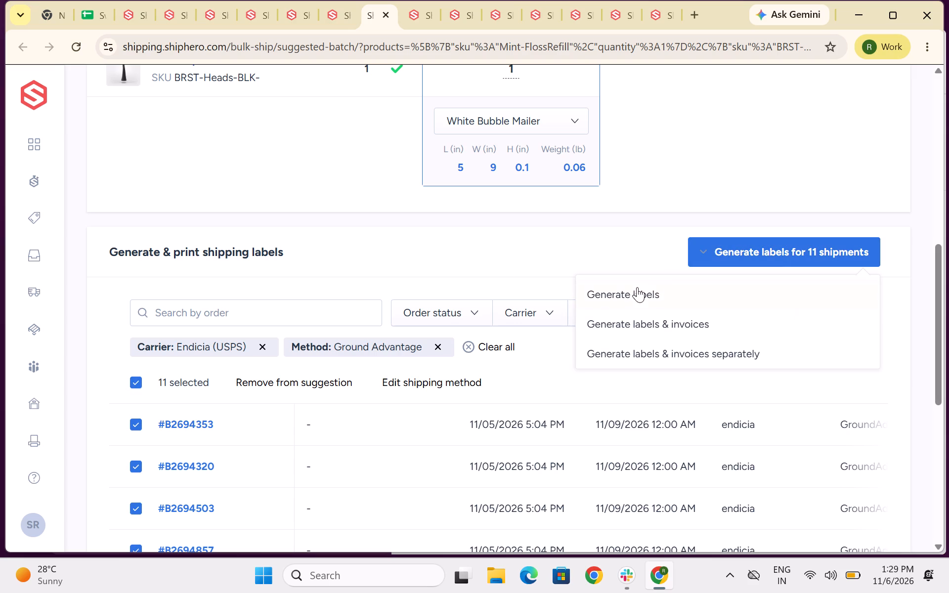
click(637, 287)
In the next suggested batch, Pro 2.0 Sonic Toothbrush Rose Gold, check the order statuses and close the batch without generating labels.
click(415, 18)
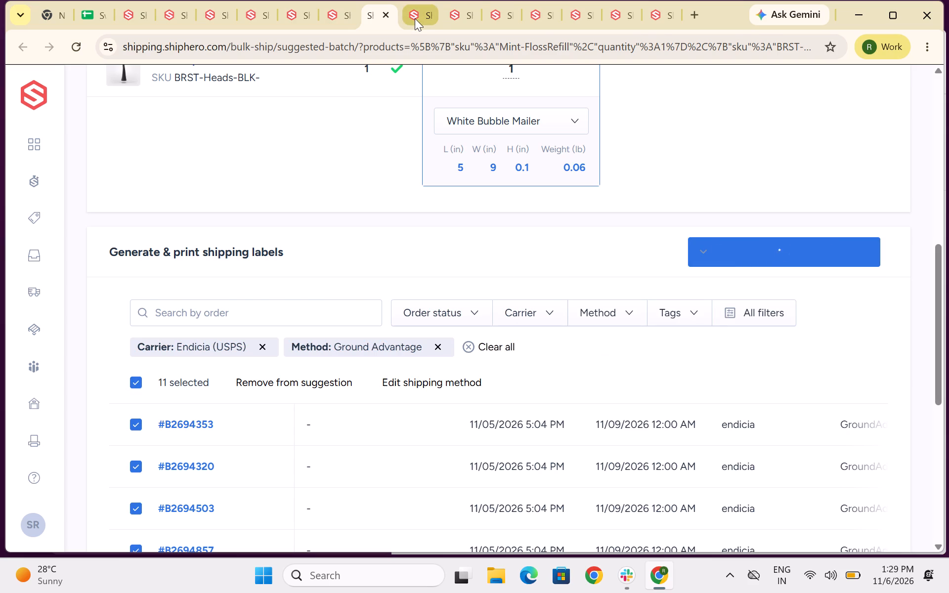
scroll(415, 18, down, 7)
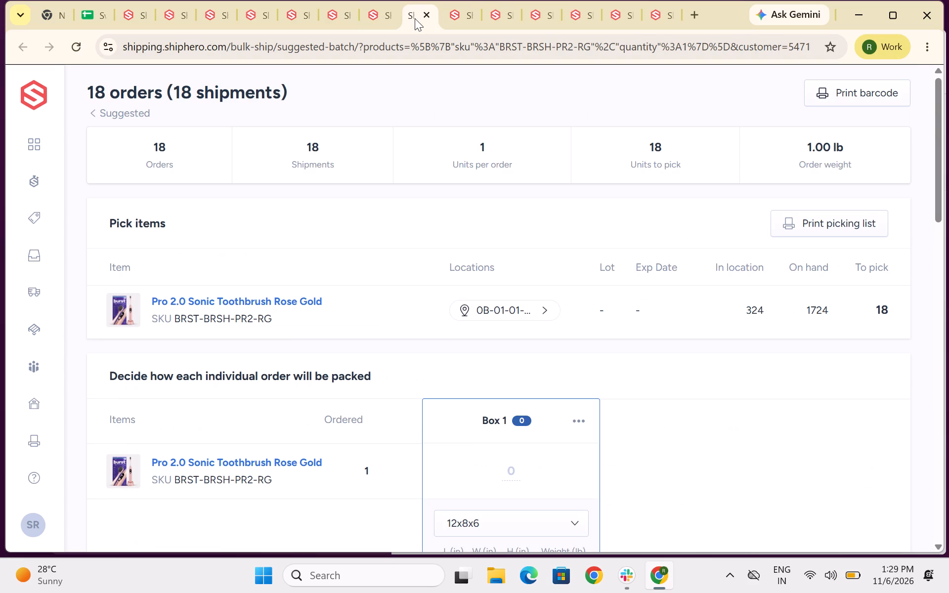
scroll(424, 170, down, 7)
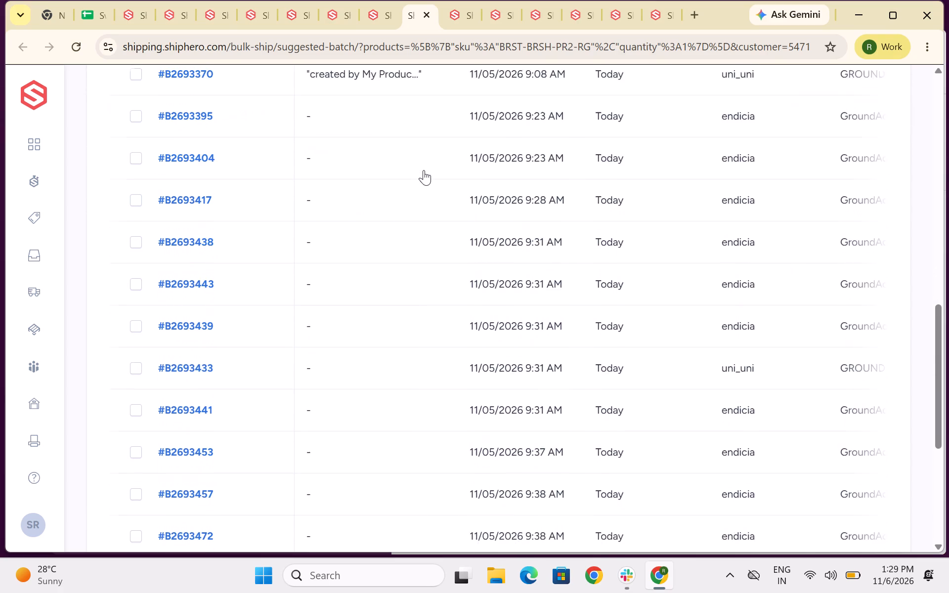
scroll(424, 170, down, 1)
scroll(424, 170, left, 3)
scroll(424, 170, up, 6)
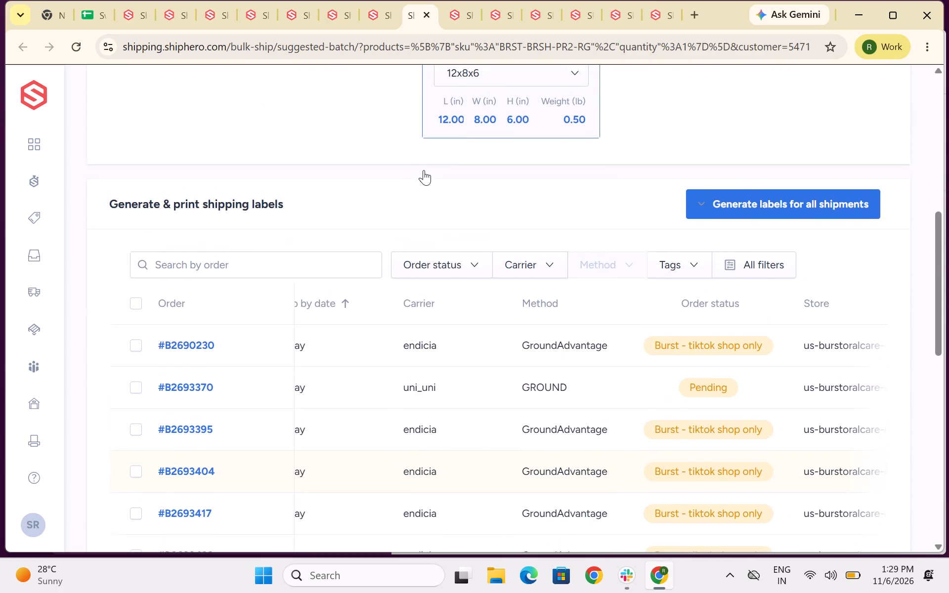
scroll(424, 170, down, 9)
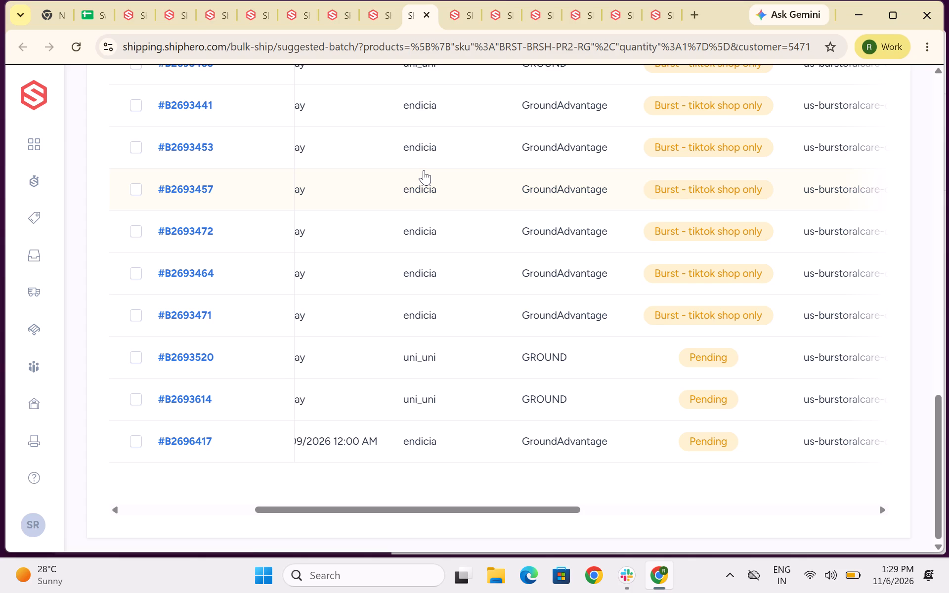
scroll(424, 170, up, 4)
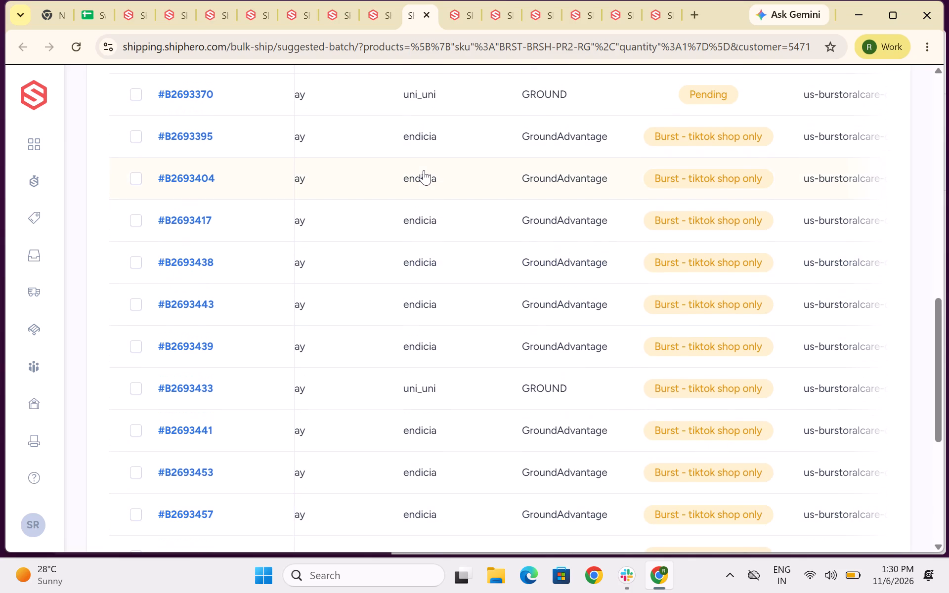
scroll(424, 170, up, 7)
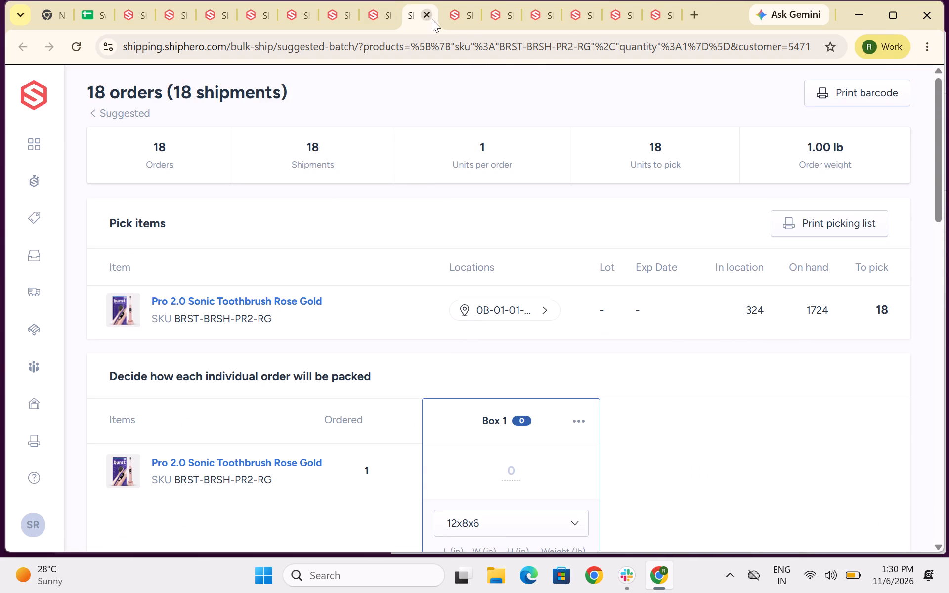
click(430, 18)
Check the BURST Adult Probiotics 45CT batch's orders and pack 1 unit in Box 1 using the White Bubble Mailer.
scroll(465, 259, down, 3)
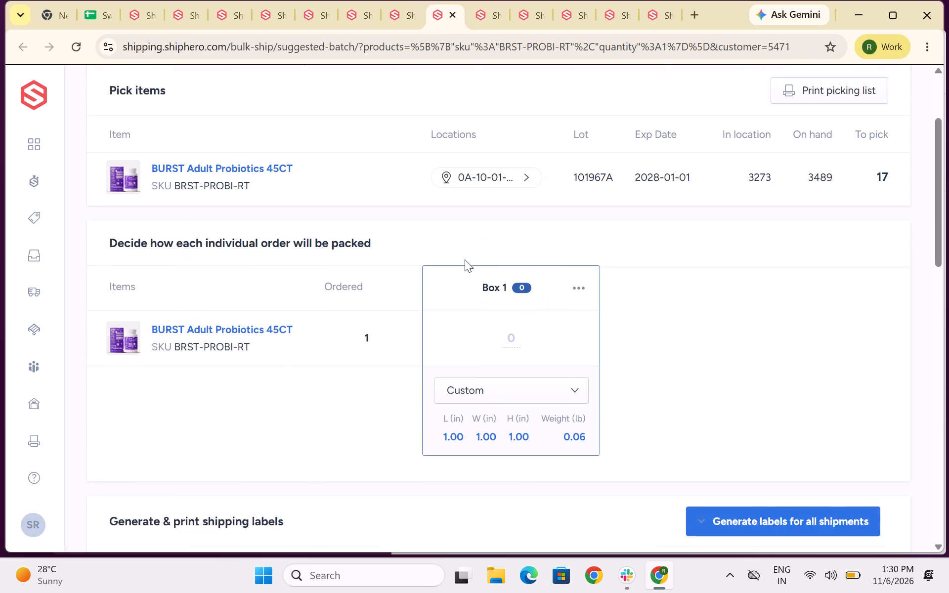
scroll(465, 259, down, 5)
scroll(465, 259, left, 2)
scroll(465, 259, up, 5)
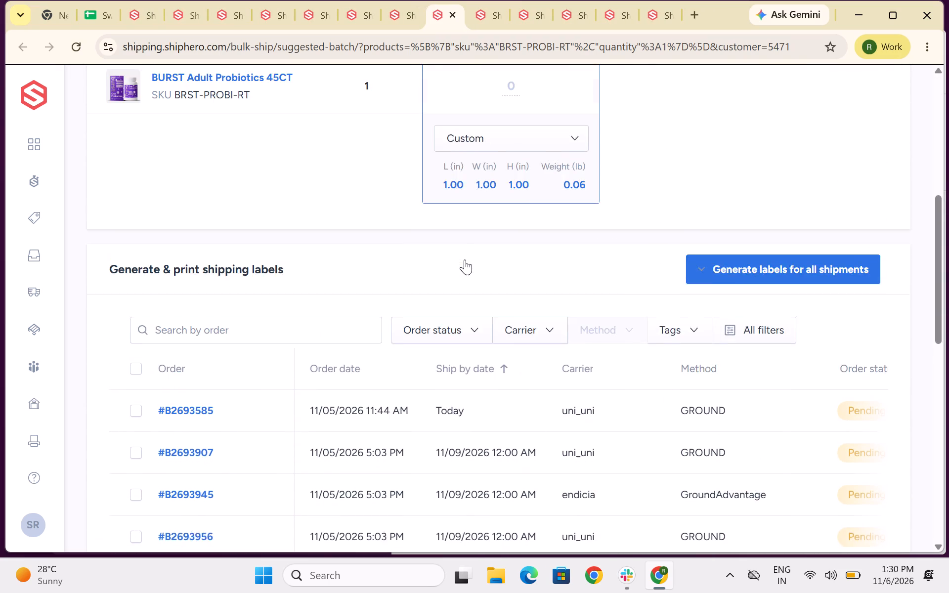
scroll(465, 259, up, 1)
click(512, 198)
key(1)
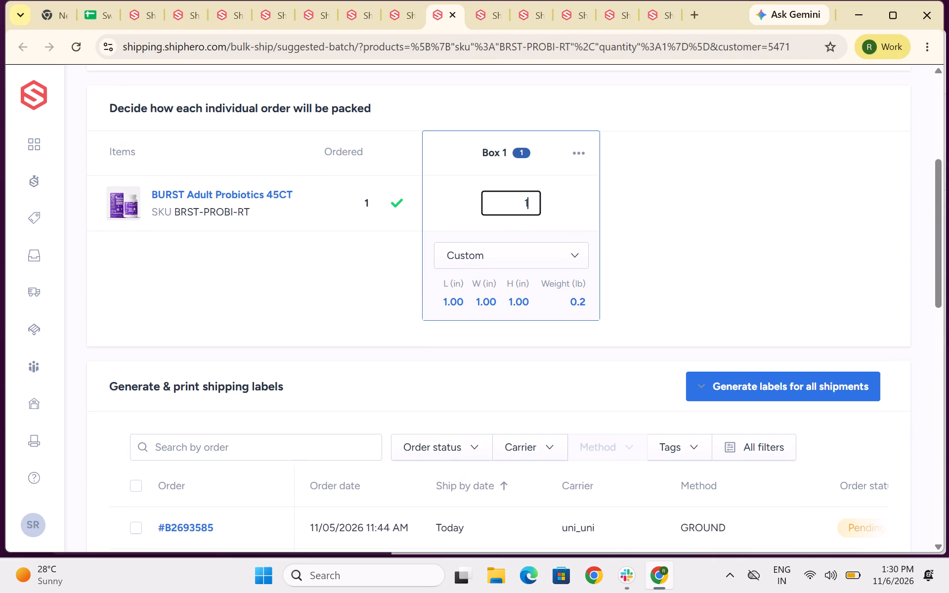
click(489, 254)
text(whit)
click(509, 280)
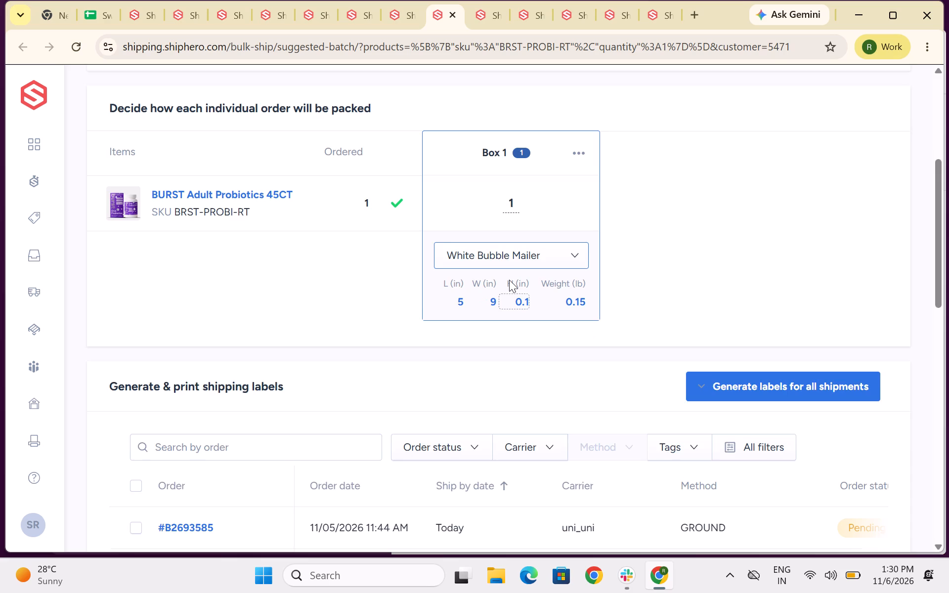
Filter the BURST Adult Probiotics 45CT batch's orders by carrier UniUni and method GROUND.
scroll(509, 280, down, 3)
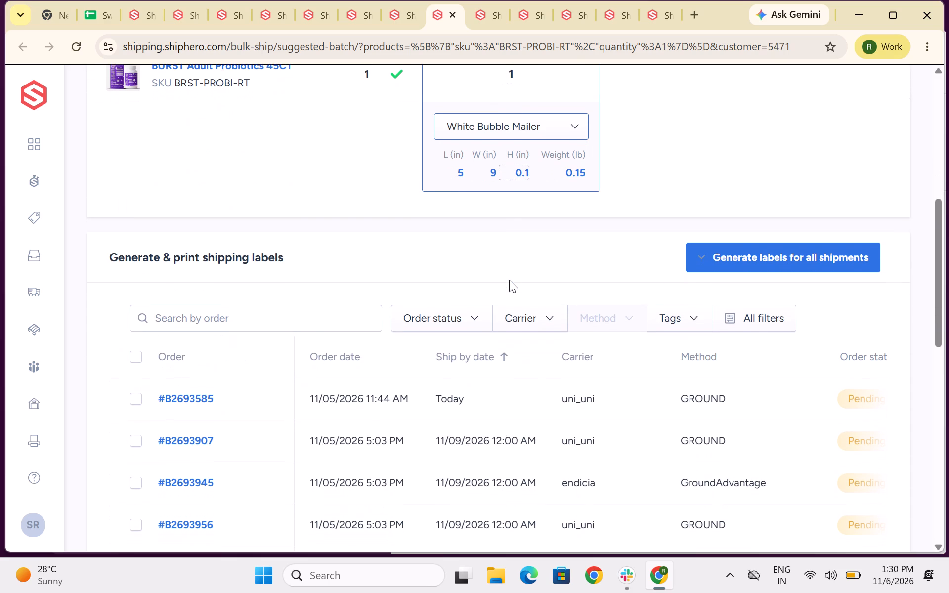
click(515, 317)
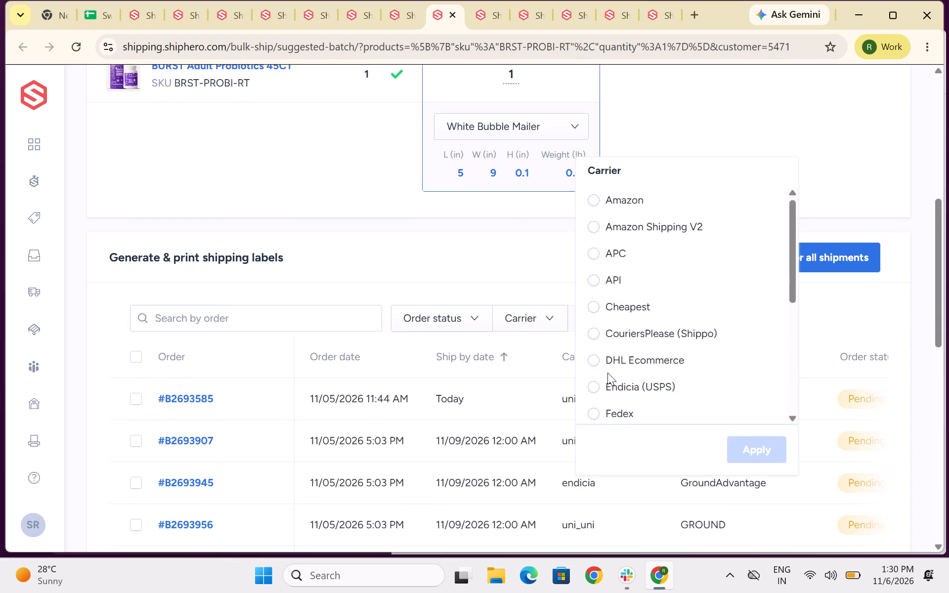
scroll(607, 373, down, 4)
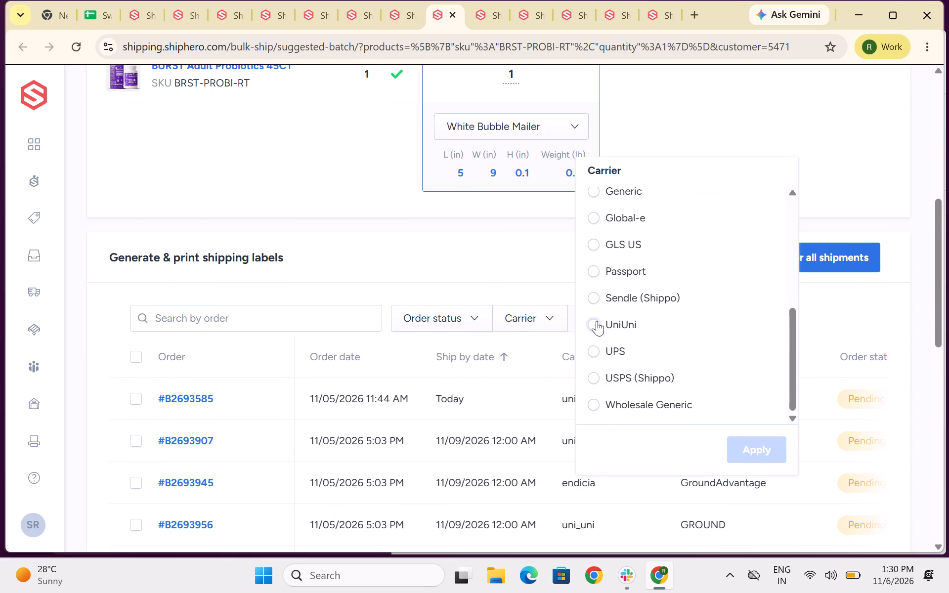
click(597, 321)
click(752, 447)
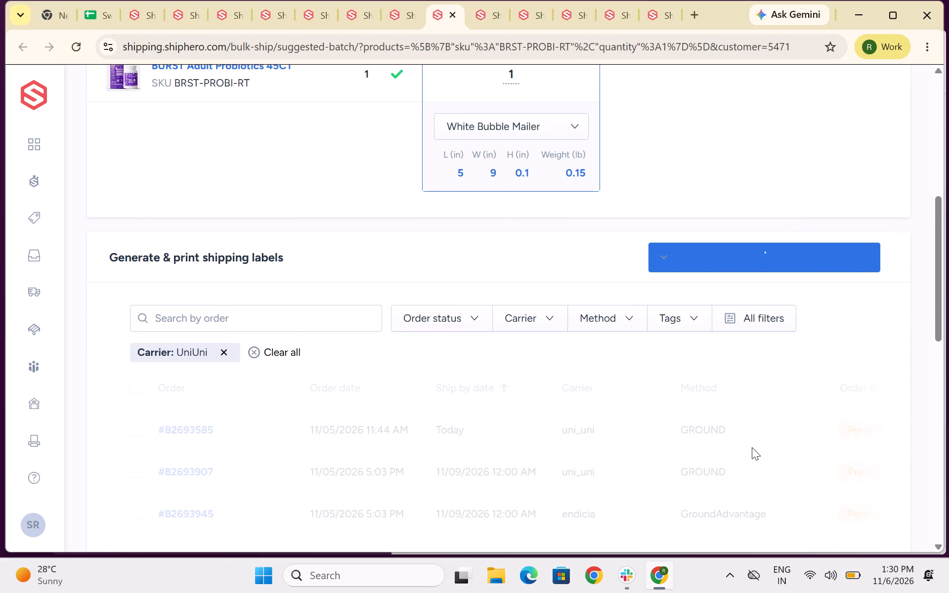
click(606, 319)
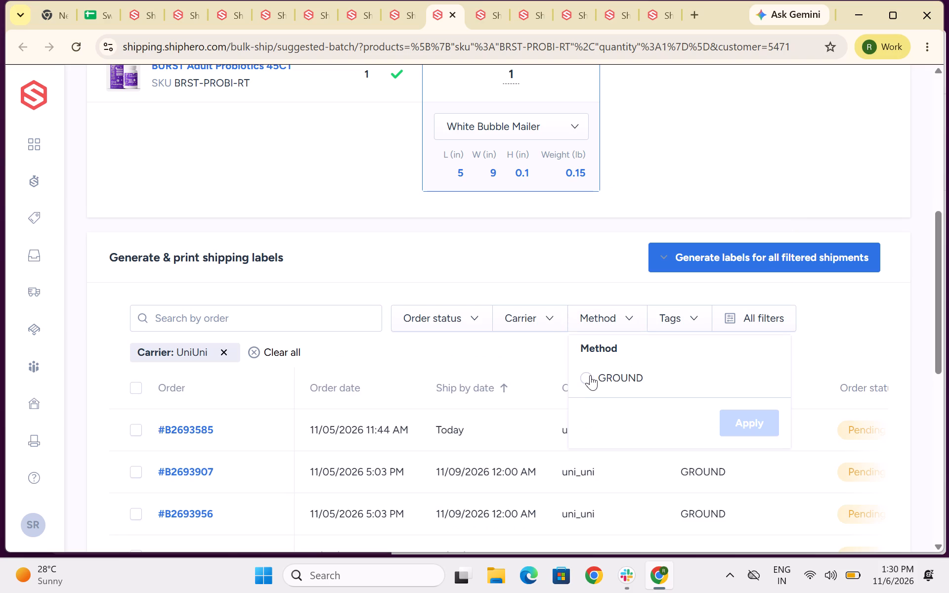
click(590, 375)
click(736, 427)
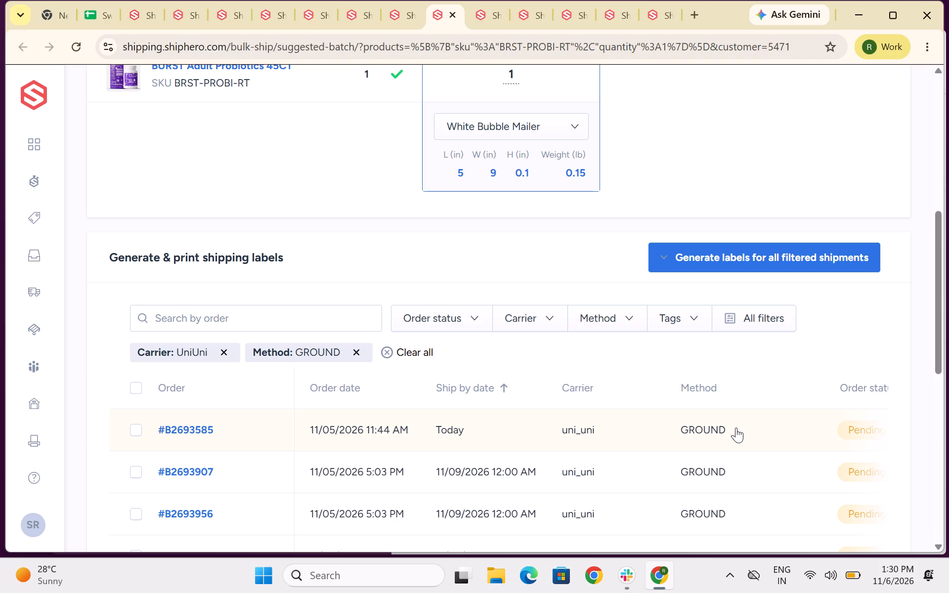
Select all filtered UniUni orders in the Adult Probiotics batch and generate their shipping labels without invoices.
click(136, 386)
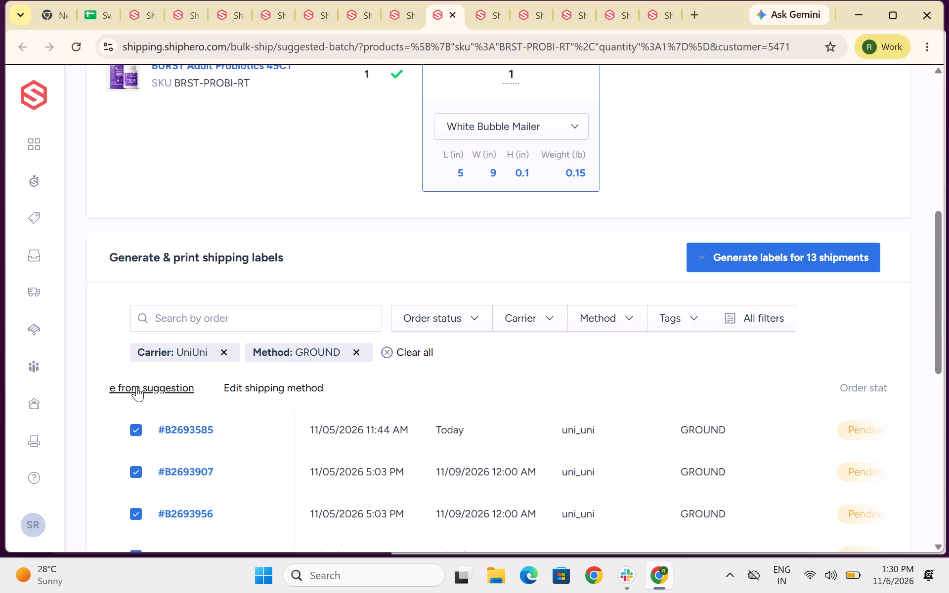
scroll(306, 388, right, 8)
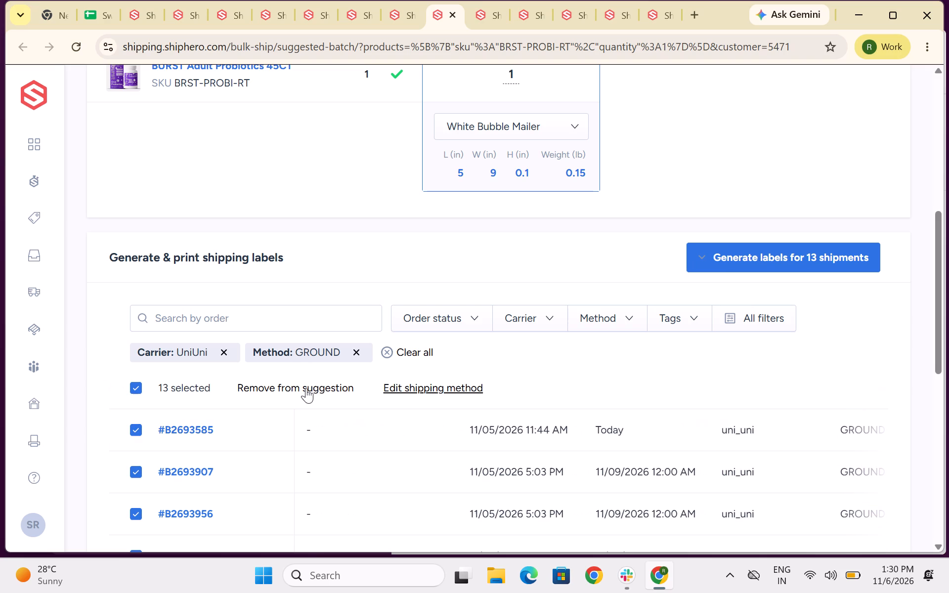
click(716, 263)
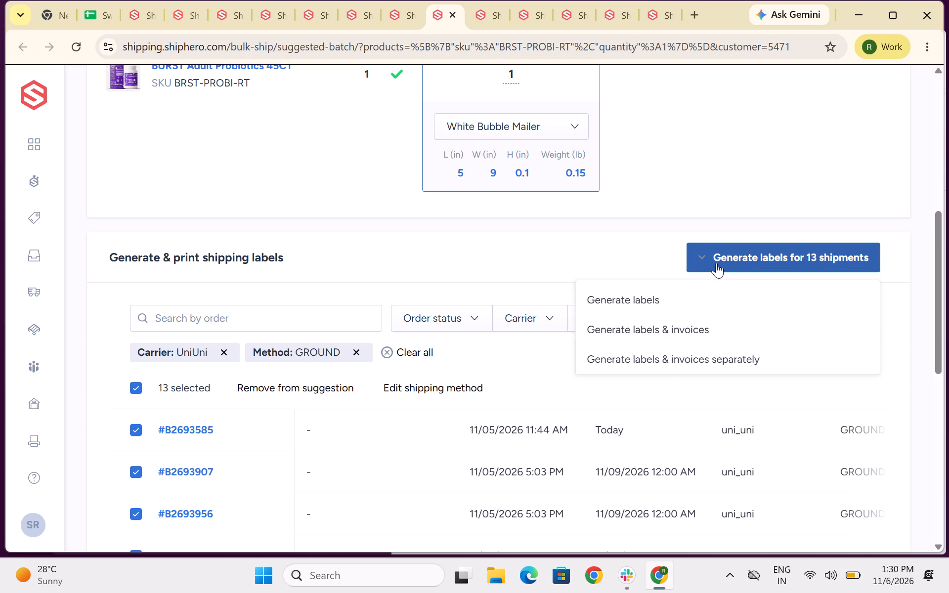
click(608, 298)
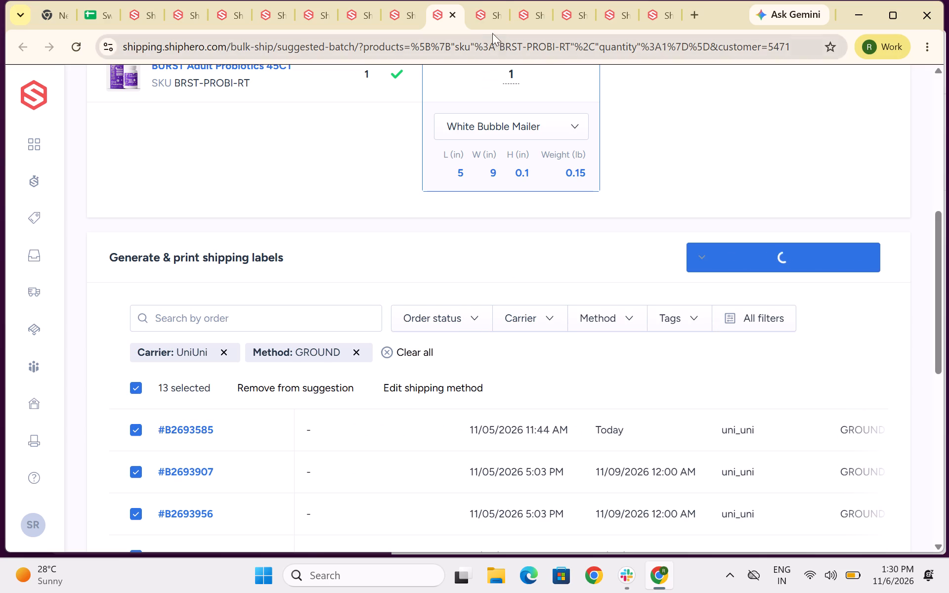
In the Black and White PRO Replacement Head batch, pack 1 unit of each item in Box 1 using the White Polymailer.
click(480, 23)
scroll(479, 244, down, 3)
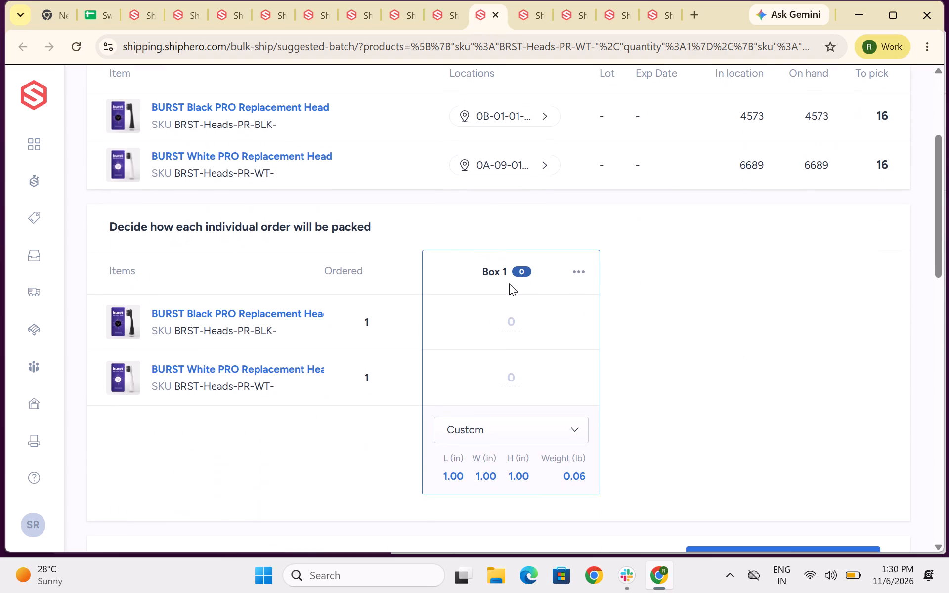
click(507, 317)
key(1)
key(1)
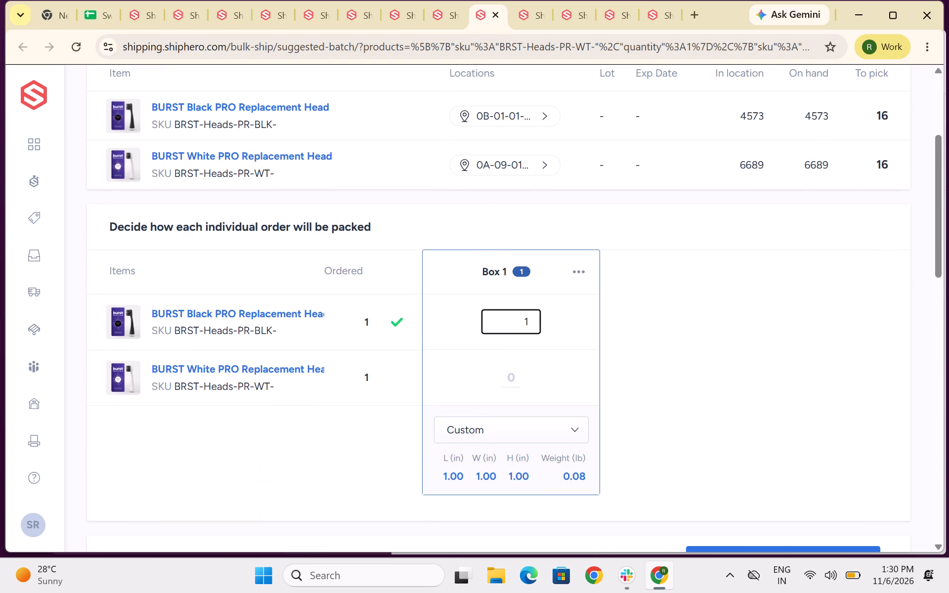
click(509, 378)
key(1)
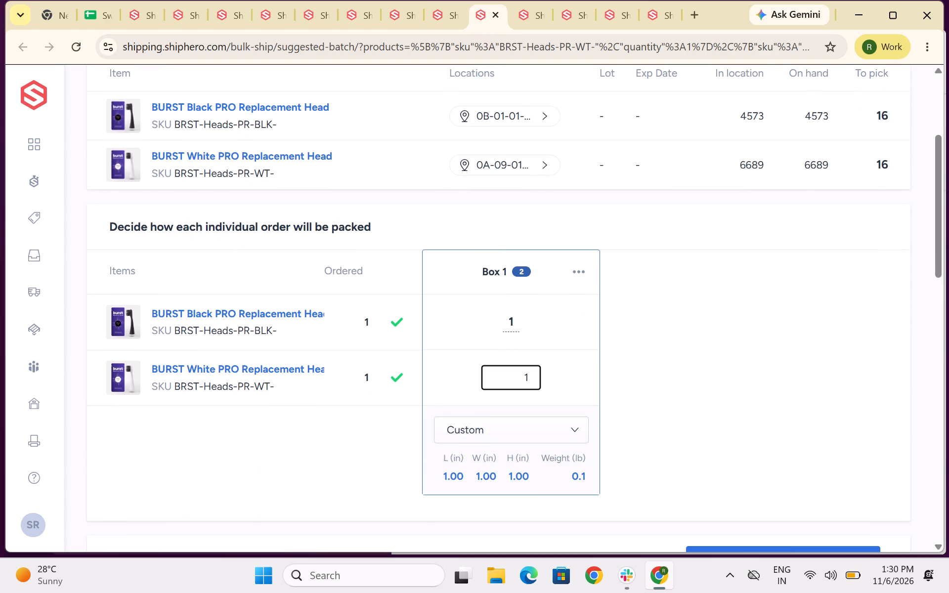
click(528, 432)
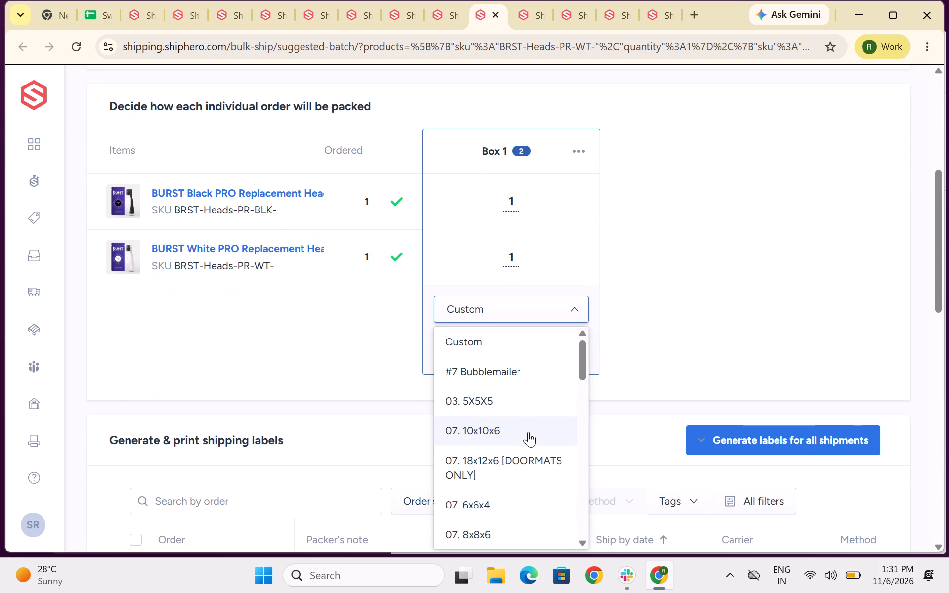
text(whi)
click(518, 373)
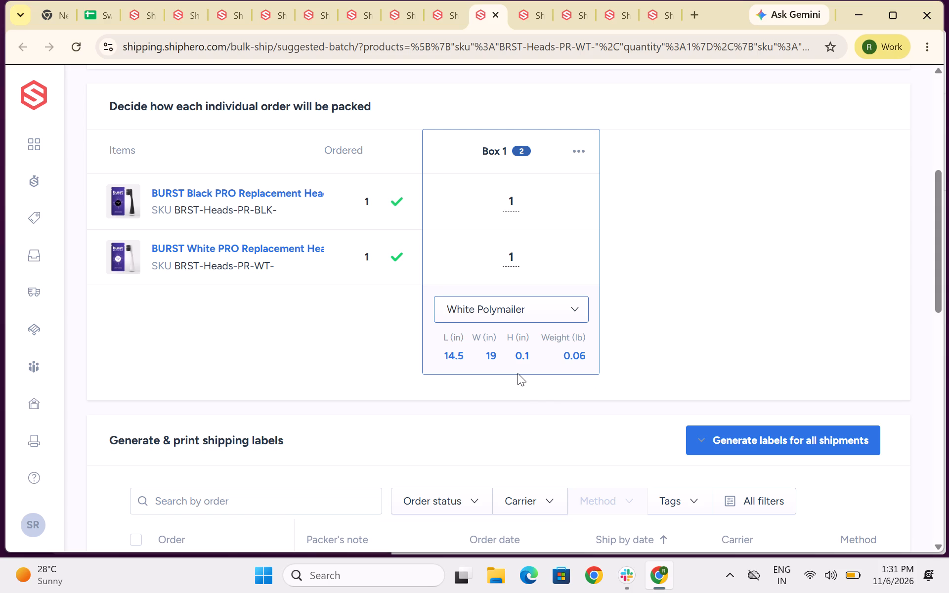
Filter the Black and White PRO Replacement Head batch's orders by carrier Endicia (USPS) and method Ground Advantage.
scroll(518, 373, down, 4)
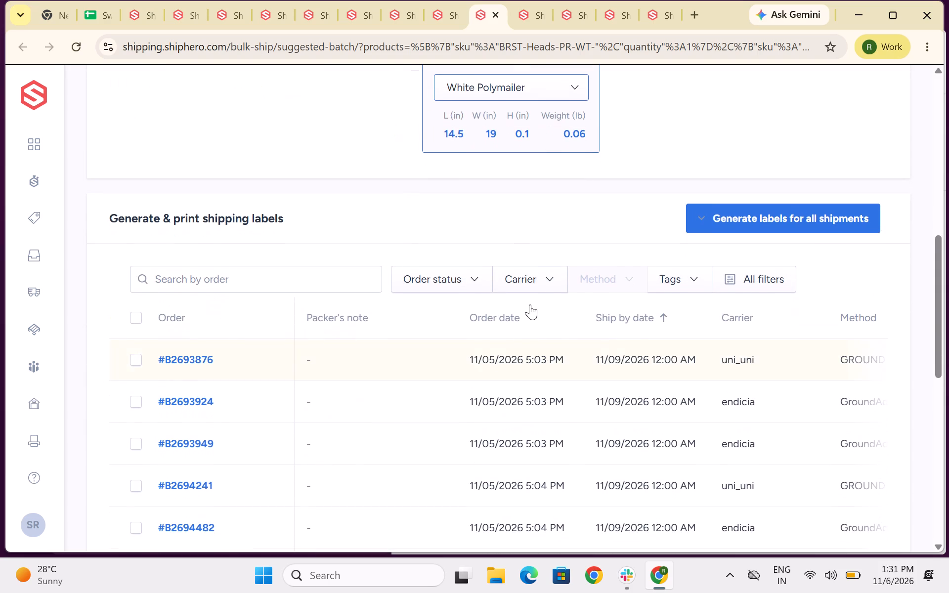
click(533, 274)
click(598, 343)
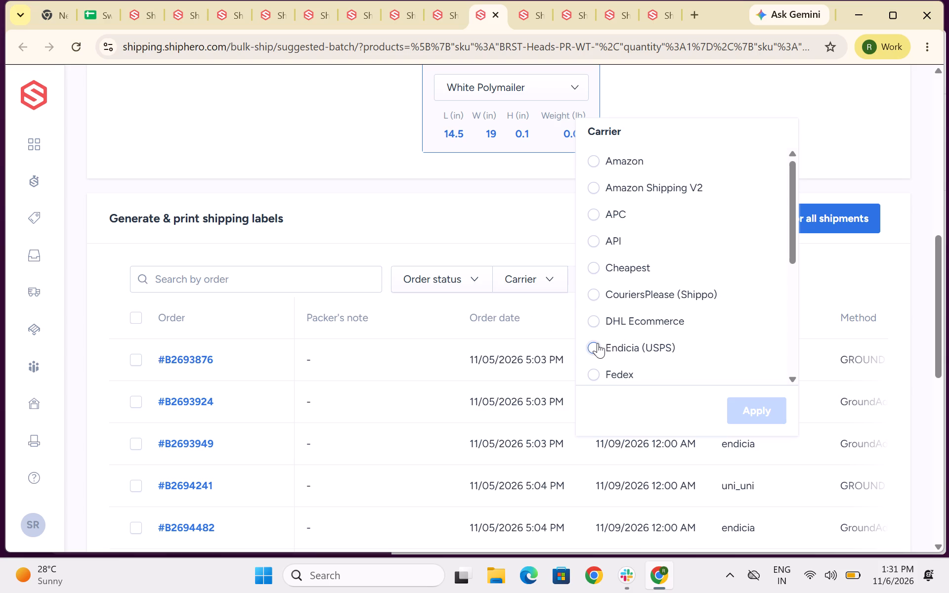
click(752, 421)
scroll(572, 348, up, 5)
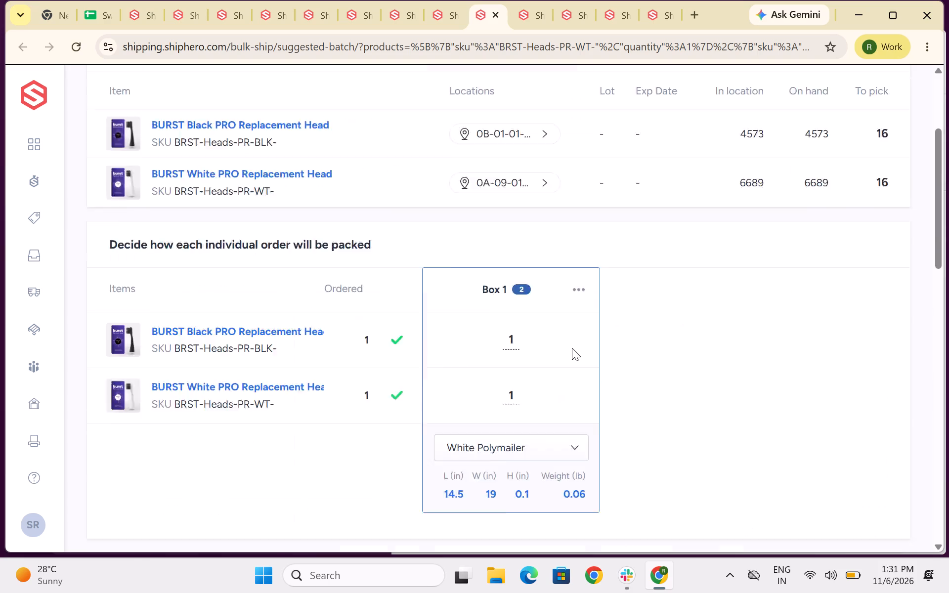
scroll(572, 348, down, 5)
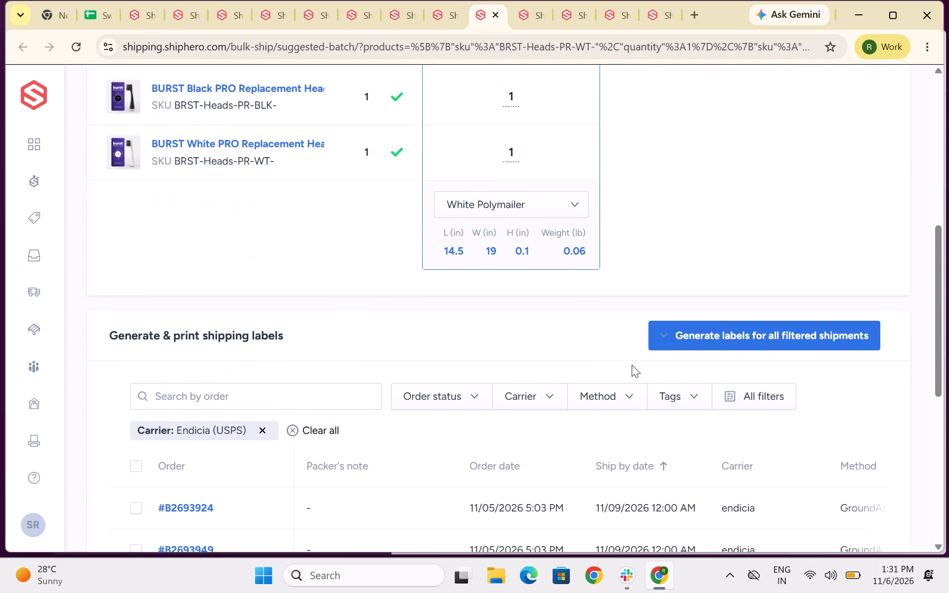
click(694, 396)
click(600, 390)
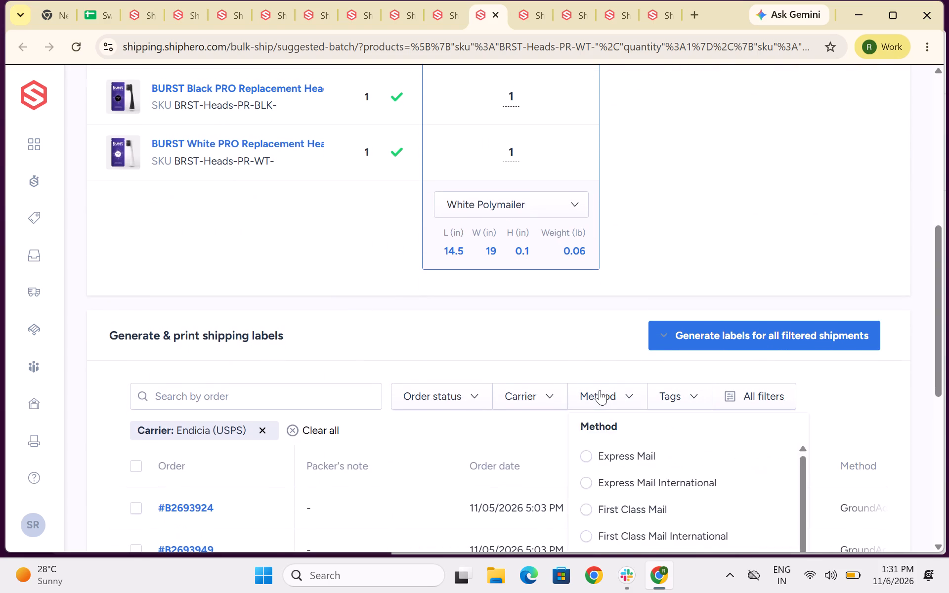
scroll(600, 390, down, 3)
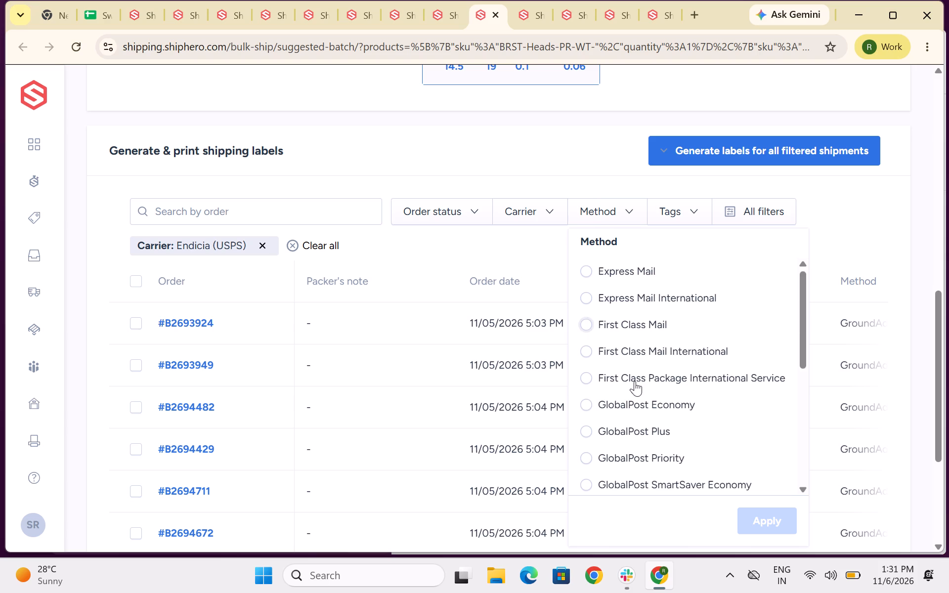
scroll(632, 400, down, 2)
click(588, 358)
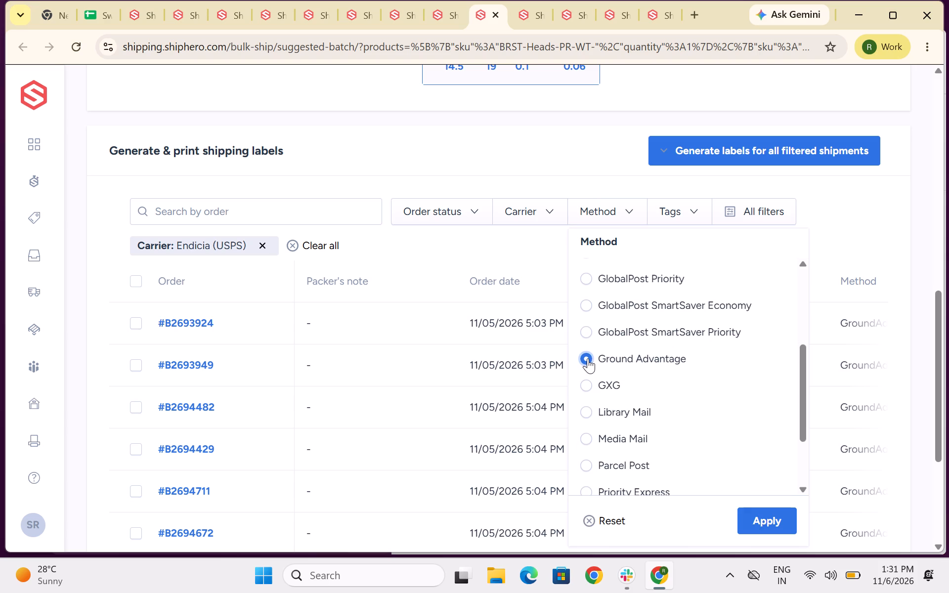
click(766, 516)
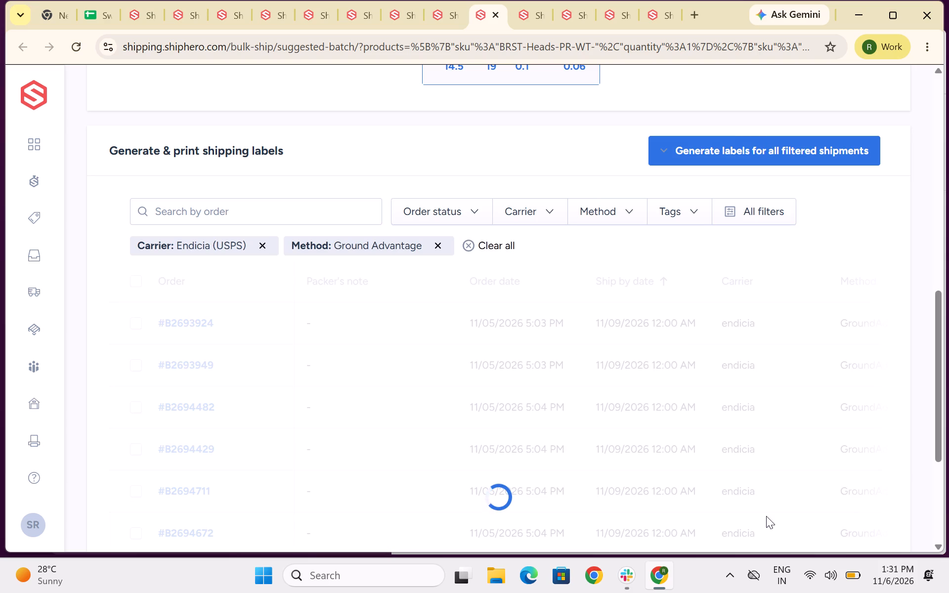
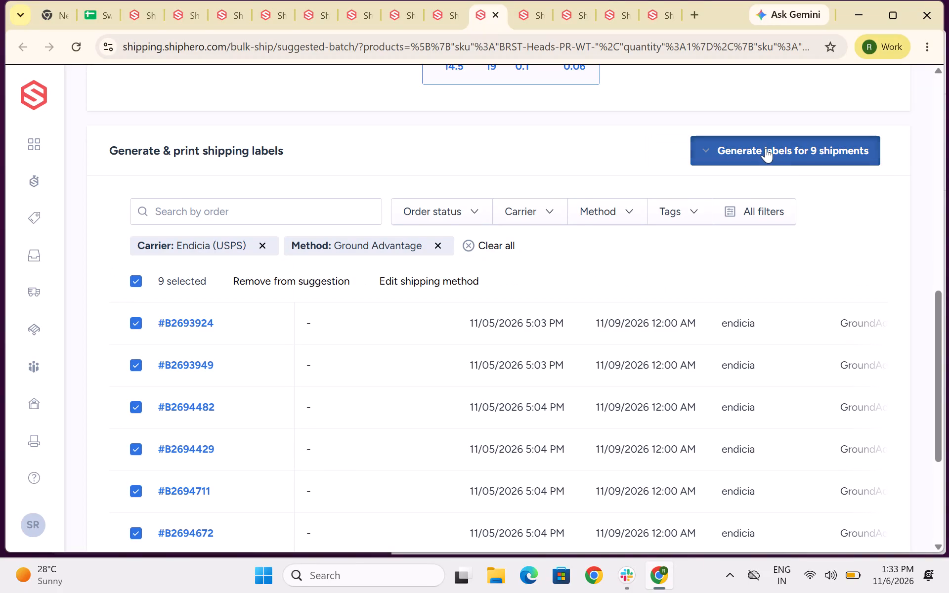
Generate shipping labels without invoices for the selected Endicia orders in the Black and White PRO Replacement Head batch.
click(766, 148)
click(632, 187)
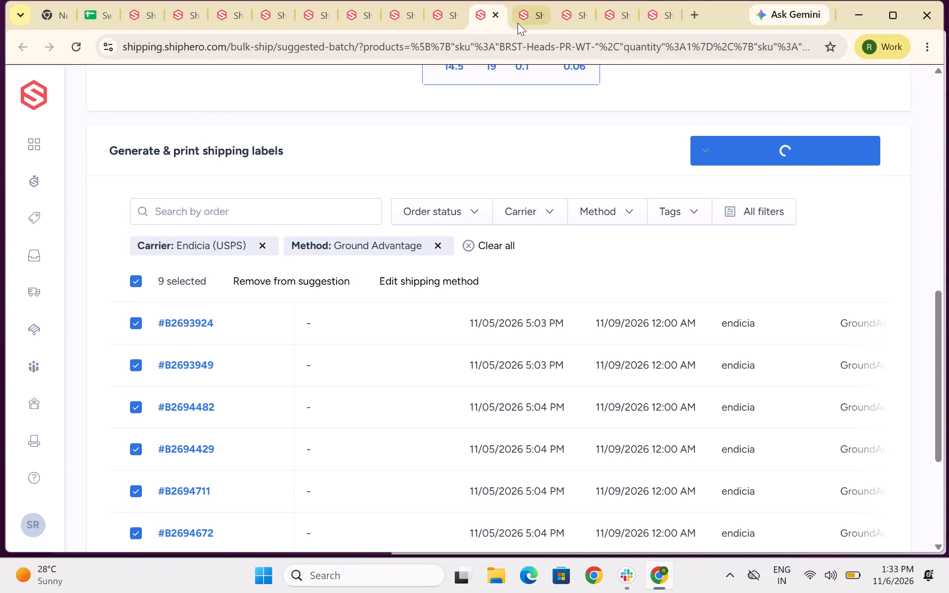
In the Black Replacement Head batch, pack 2 units in Box 1 using the Black Polymailer.
click(518, 23)
scroll(478, 265, down, 2)
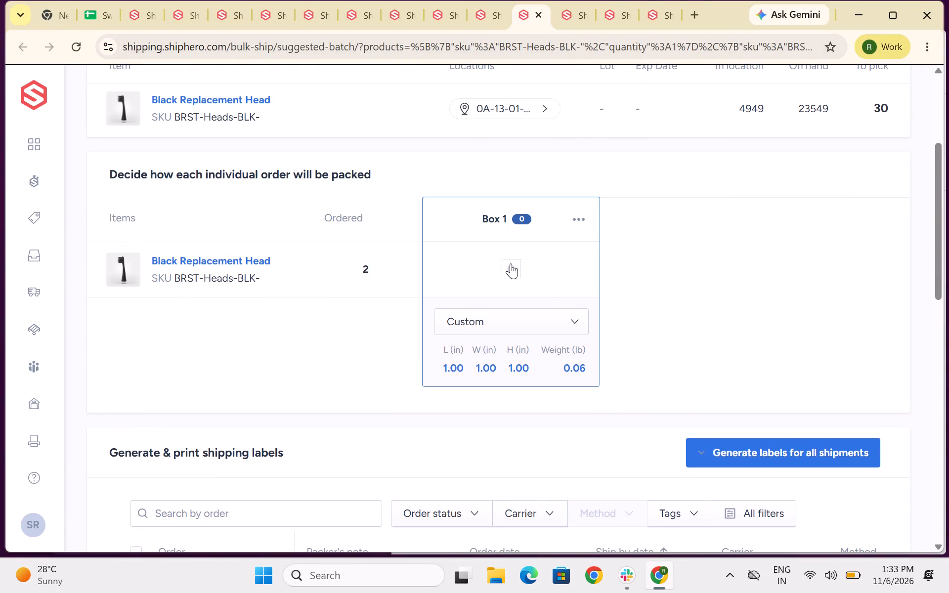
click(510, 267)
key(2)
key(2)
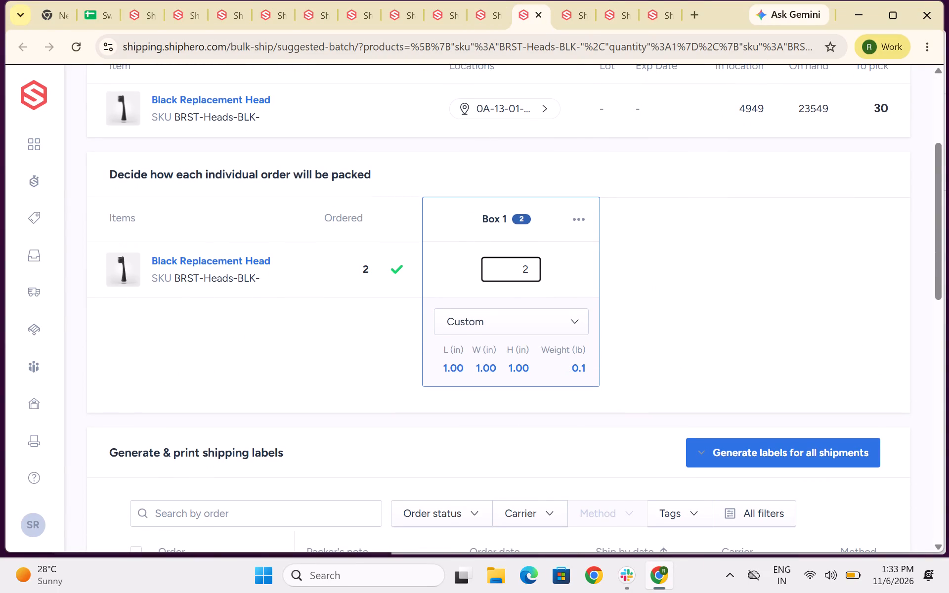
click(468, 330)
text(blac)
click(474, 405)
Filter the Black Replacement Head batch's orders by carrier Endicia (USPS) and method Ground Advantage.
scroll(474, 405, down, 3)
click(525, 336)
scroll(525, 336, down, 1)
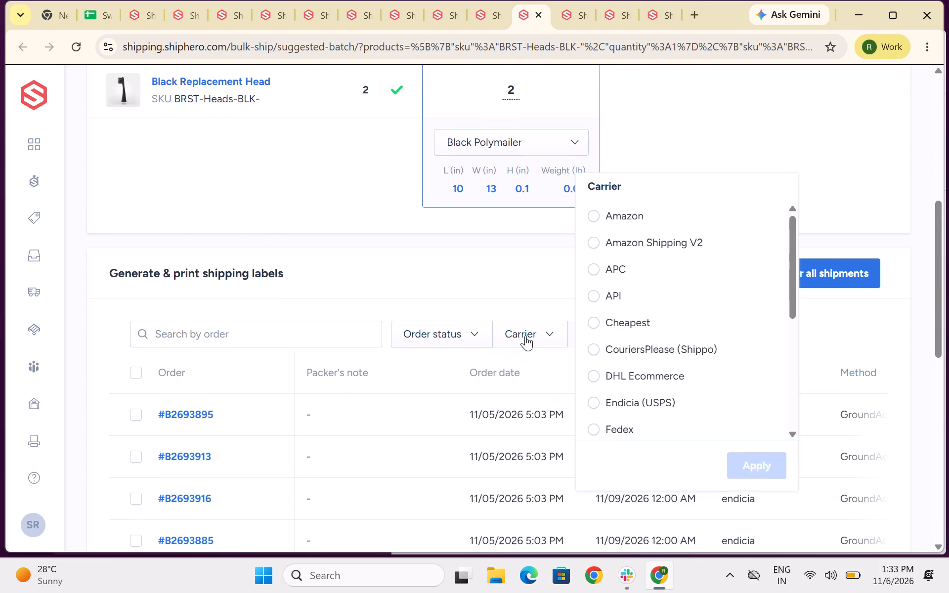
scroll(525, 336, down, 1)
click(593, 331)
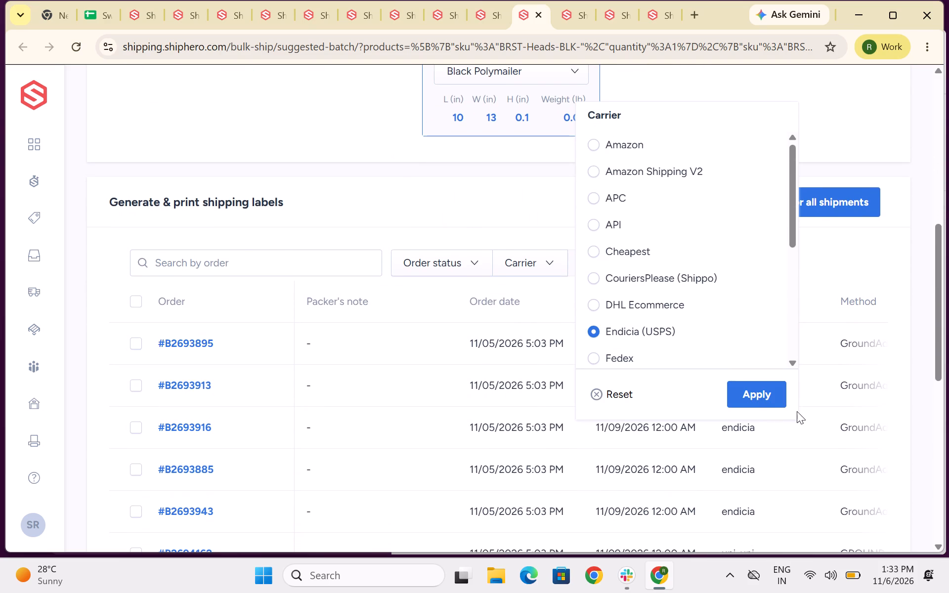
scroll(747, 399, up, 7)
scroll(747, 399, down, 6)
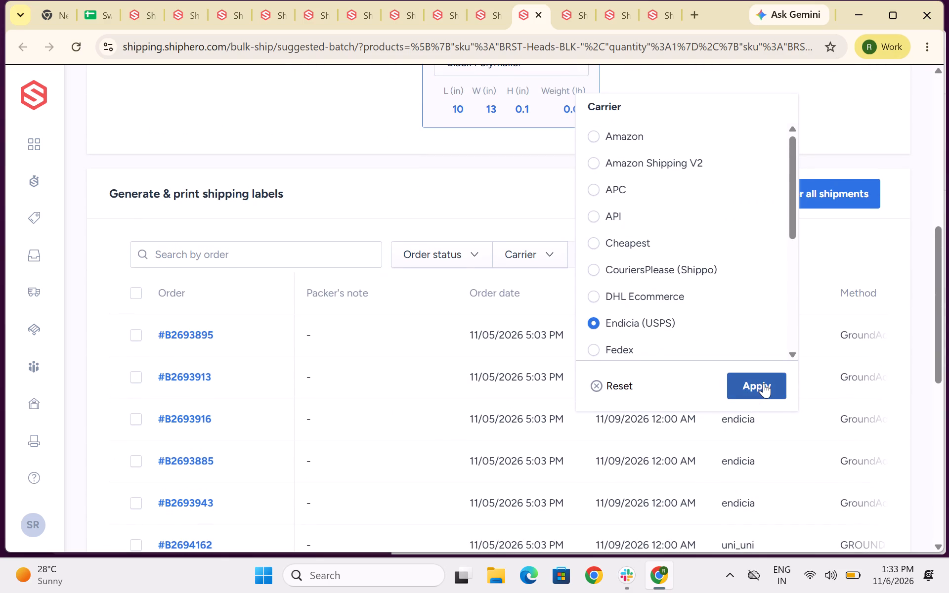
click(764, 383)
click(594, 252)
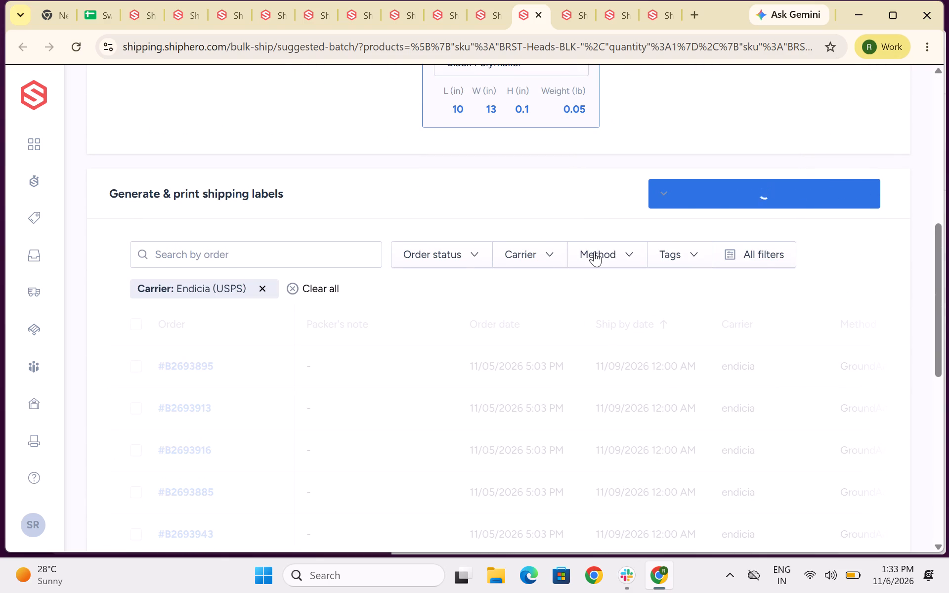
scroll(711, 293, down, 2)
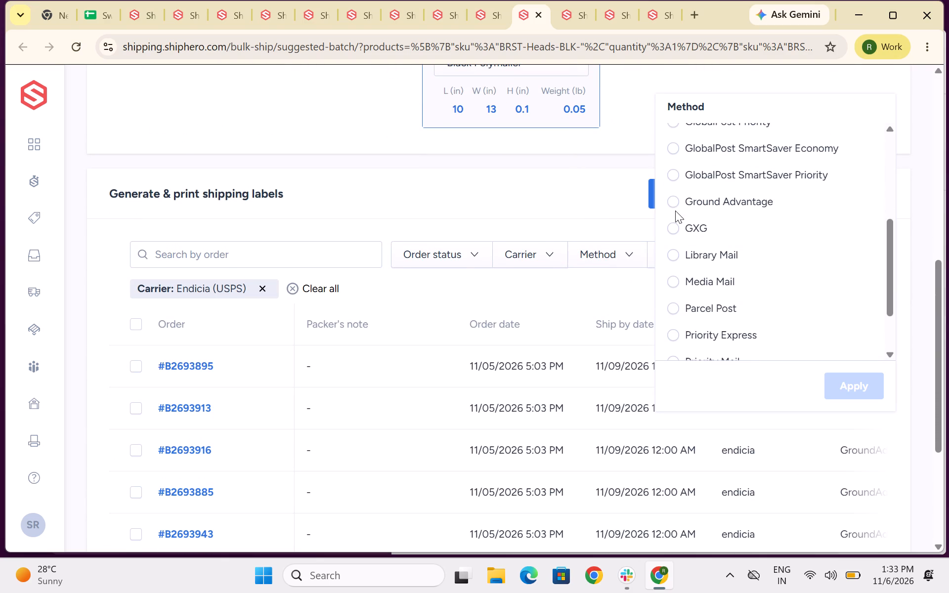
click(671, 198)
click(837, 385)
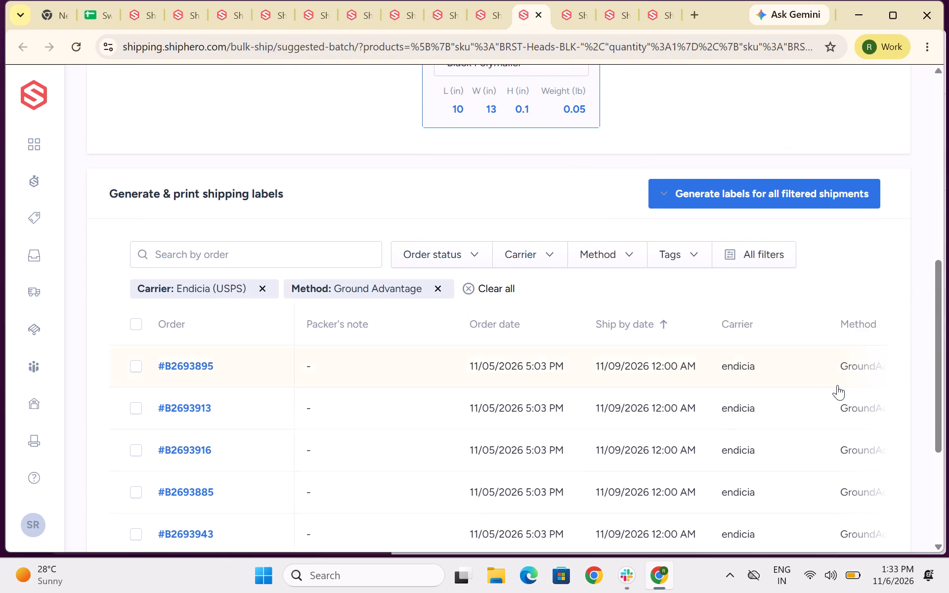
Select all filtered Endicia orders in the Black Replacement Head batch and generate their shipping labels without invoices.
scroll(837, 385, up, 7)
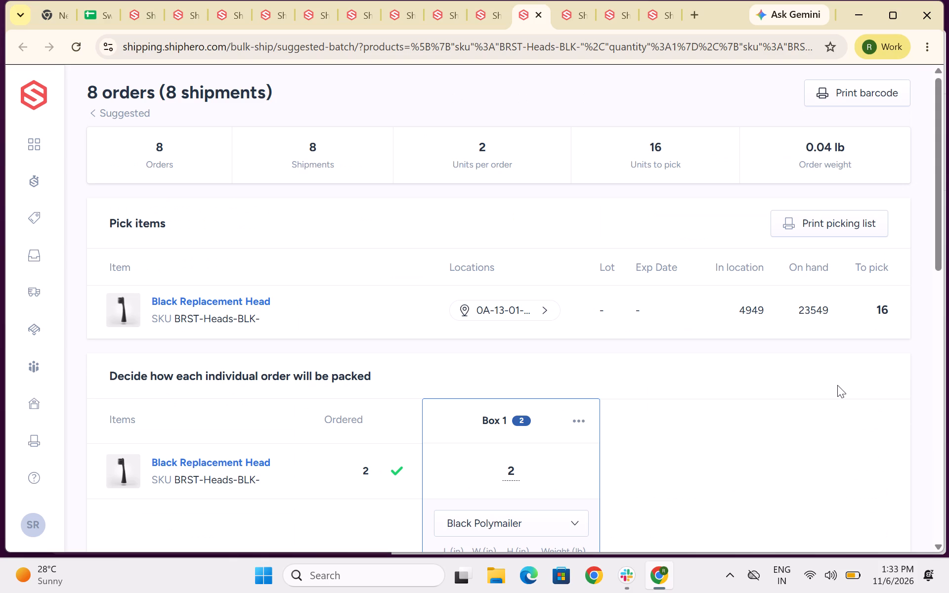
scroll(837, 385, down, 5)
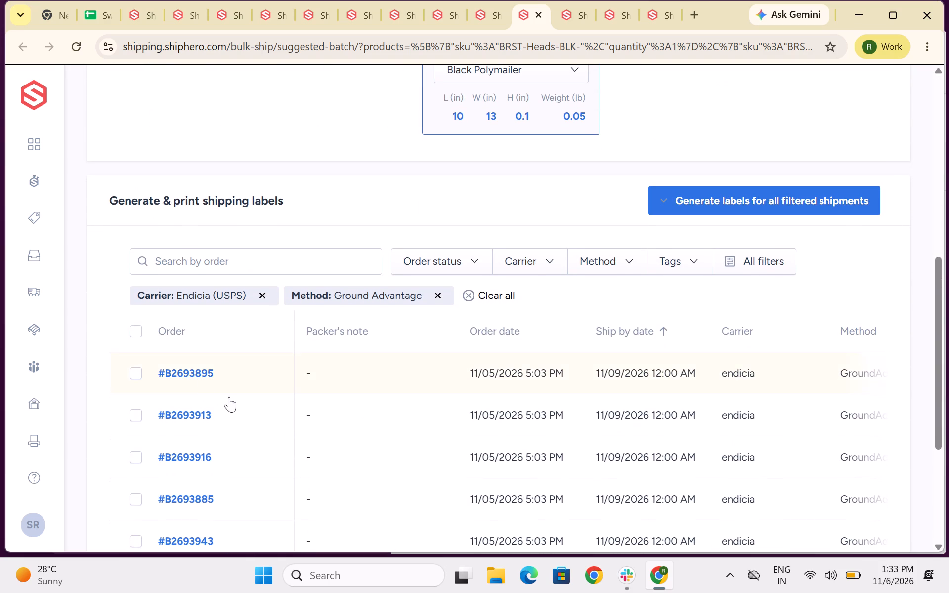
click(134, 328)
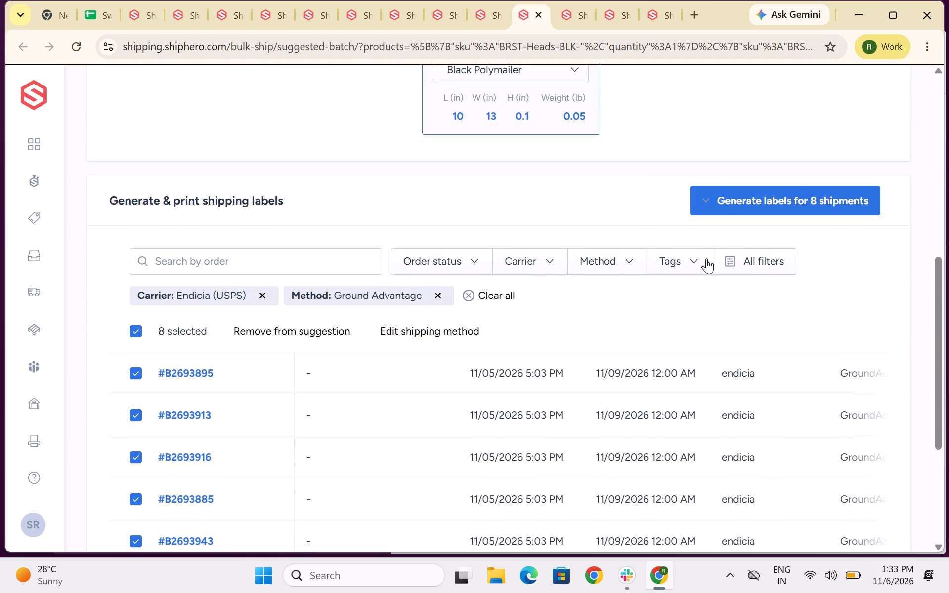
click(748, 192)
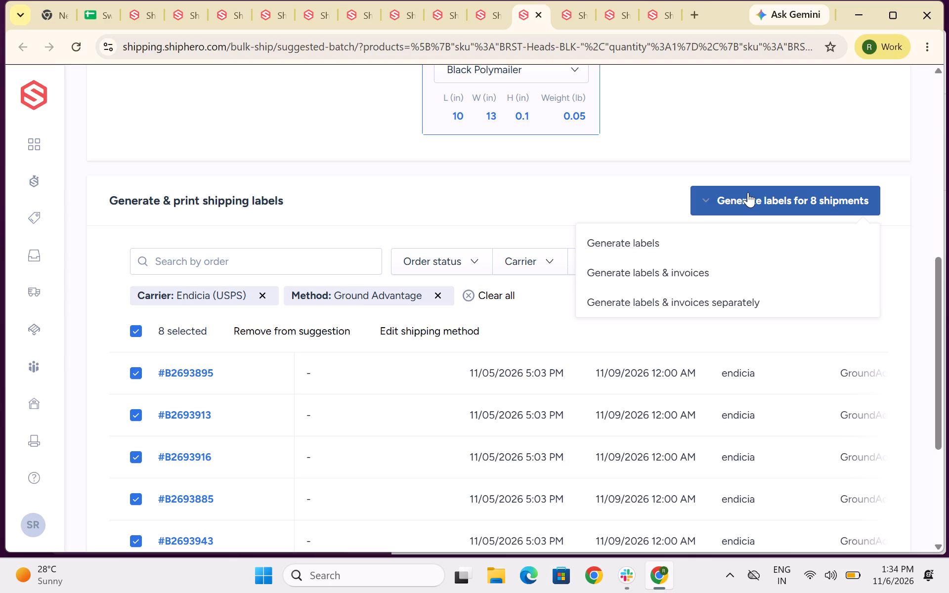
click(595, 246)
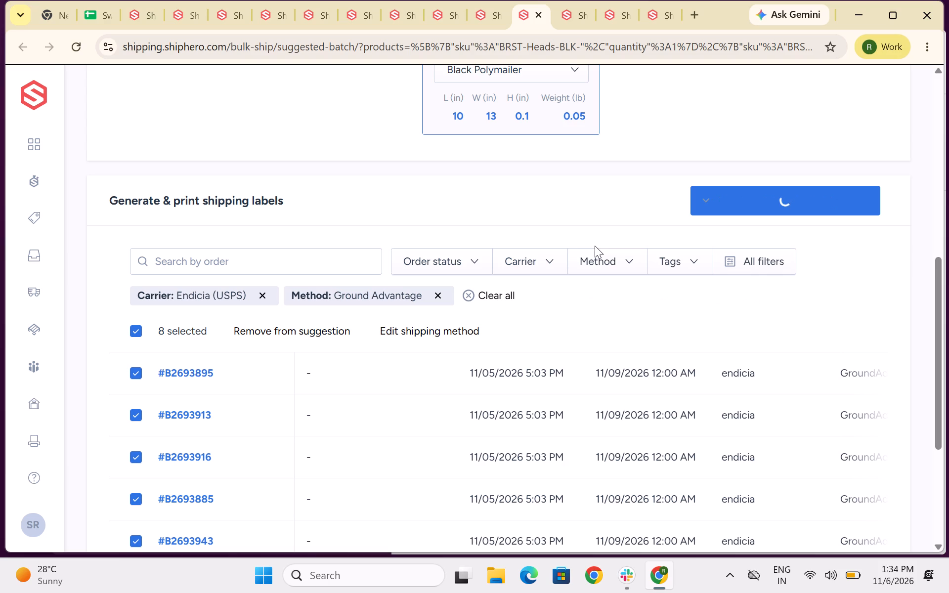
In the White Replacement Head batch, pack 2 units in Box 1 using the White Polymailer.
click(561, 15)
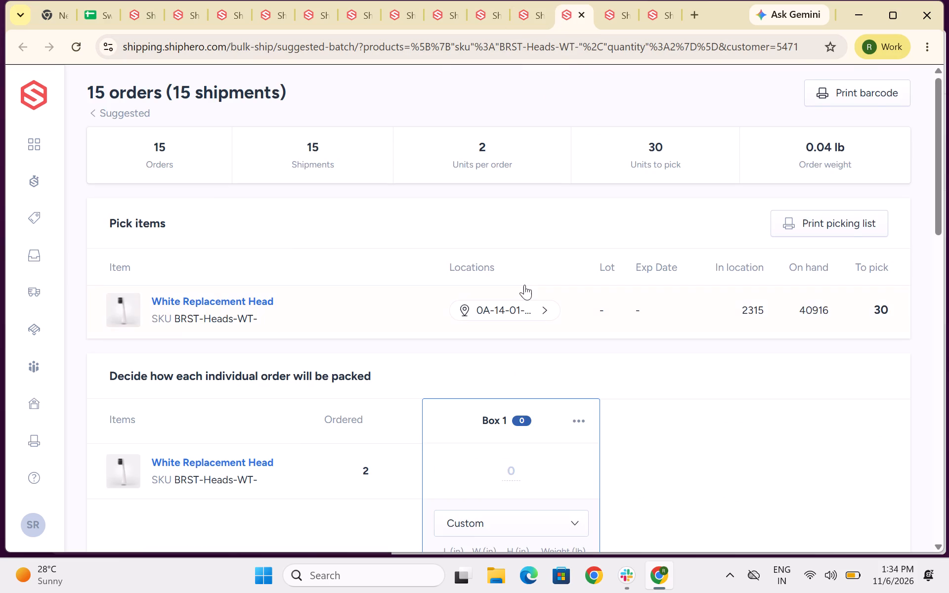
scroll(524, 285, down, 2)
click(510, 346)
key(2)
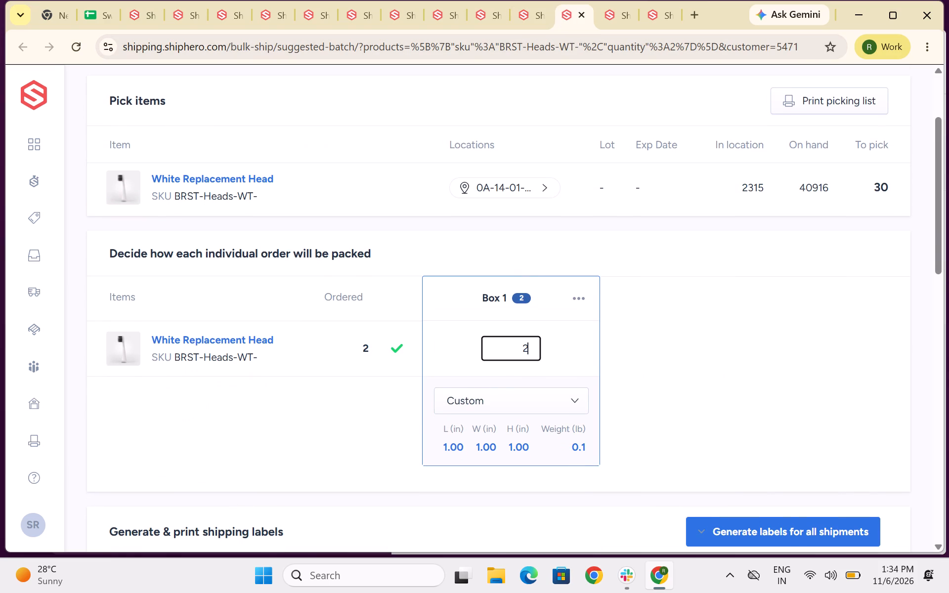
click(476, 404)
text(white)
click(472, 379)
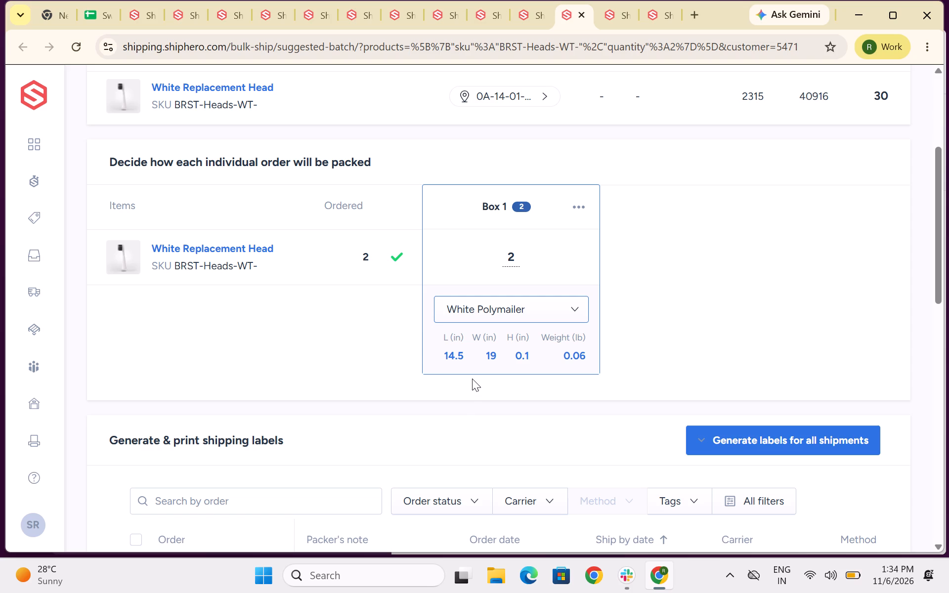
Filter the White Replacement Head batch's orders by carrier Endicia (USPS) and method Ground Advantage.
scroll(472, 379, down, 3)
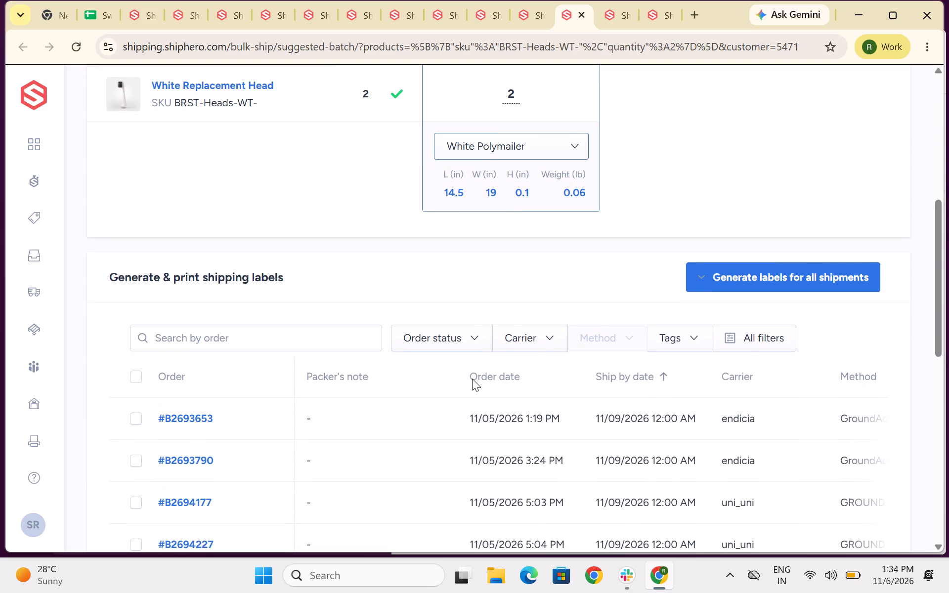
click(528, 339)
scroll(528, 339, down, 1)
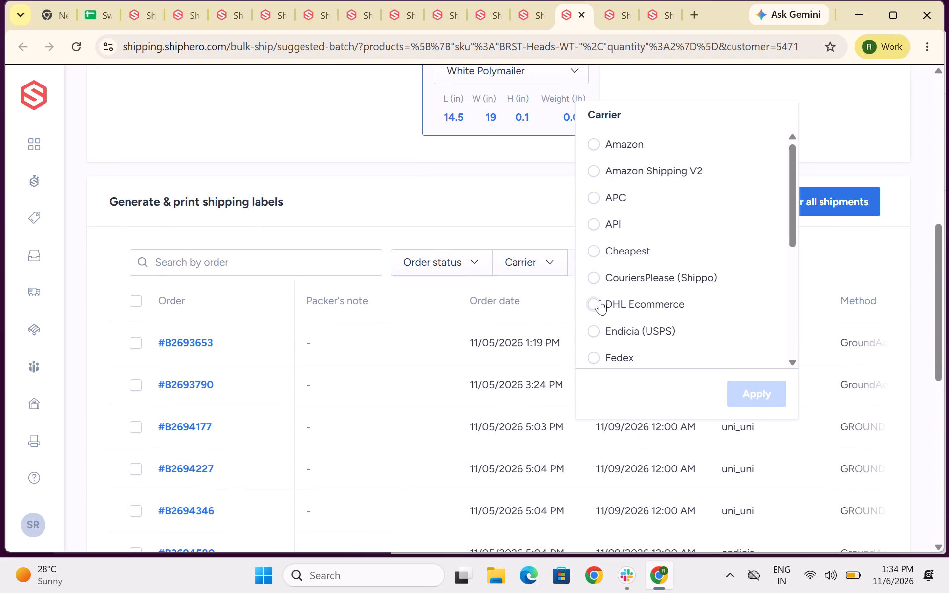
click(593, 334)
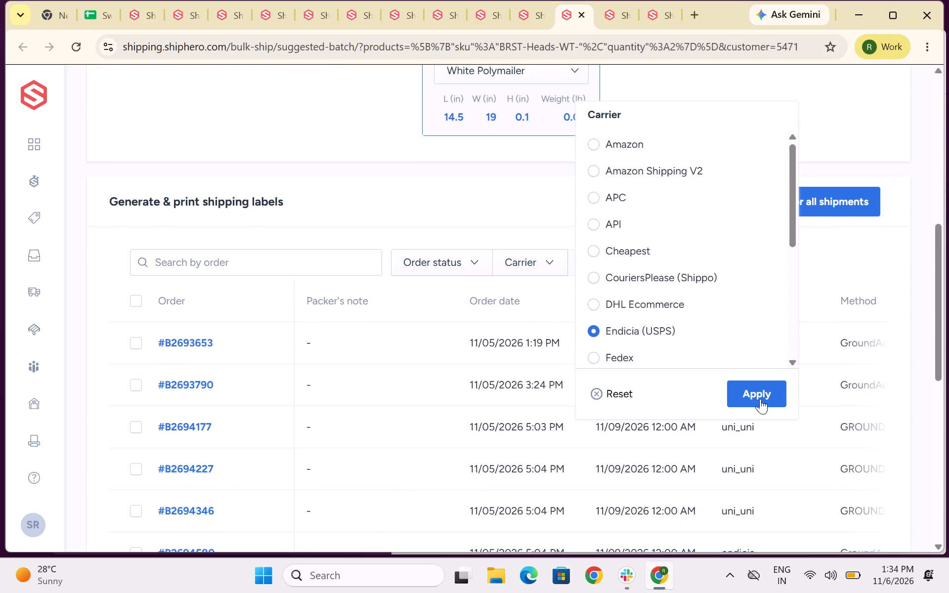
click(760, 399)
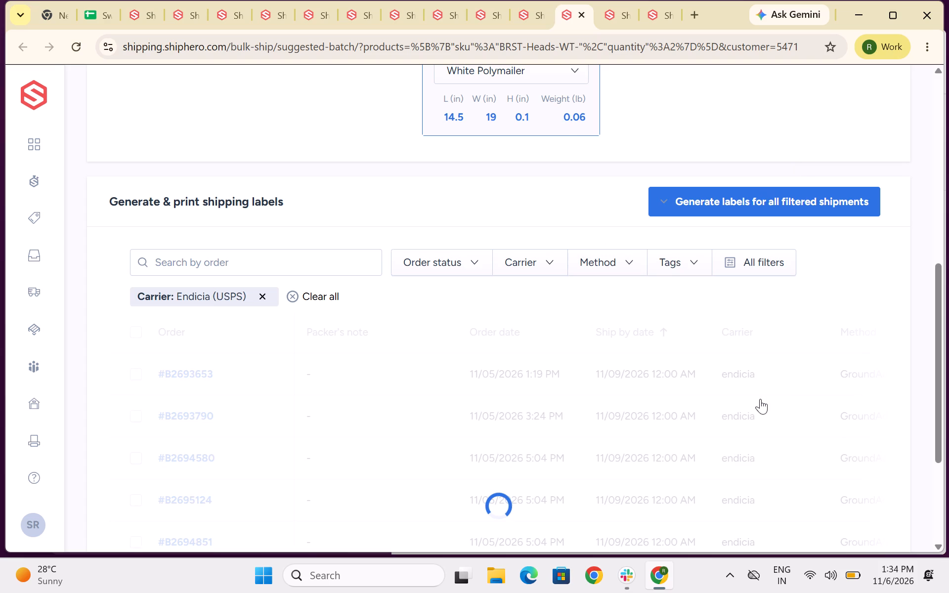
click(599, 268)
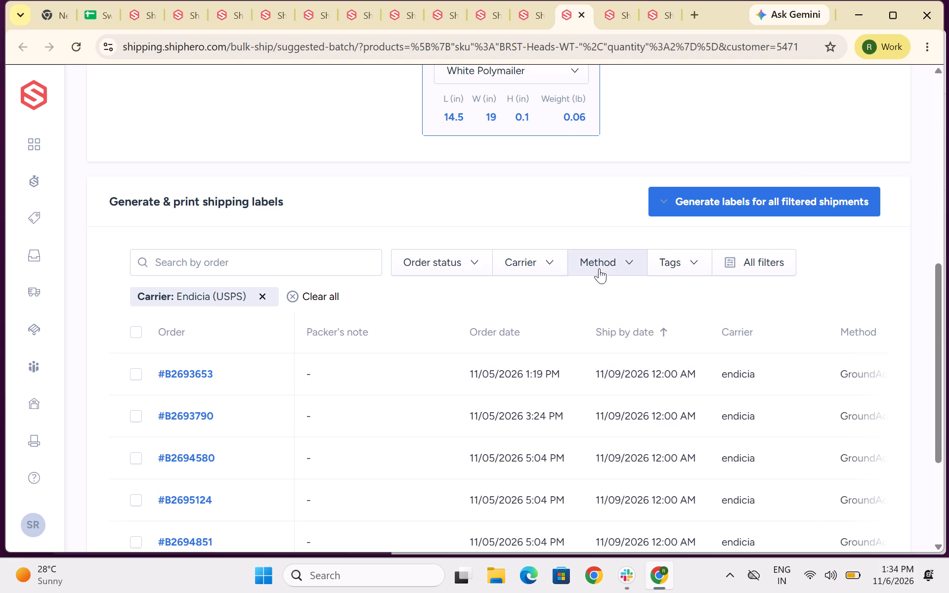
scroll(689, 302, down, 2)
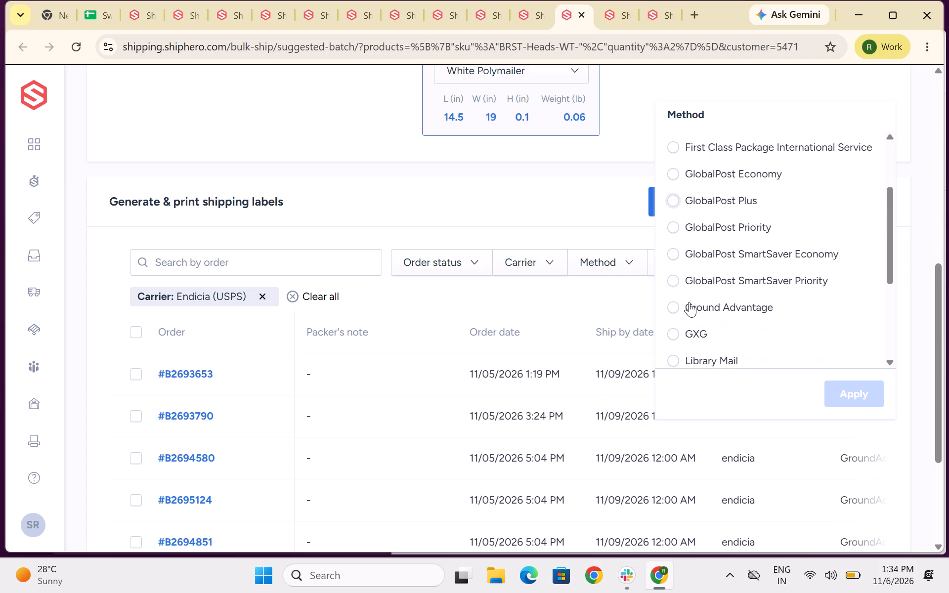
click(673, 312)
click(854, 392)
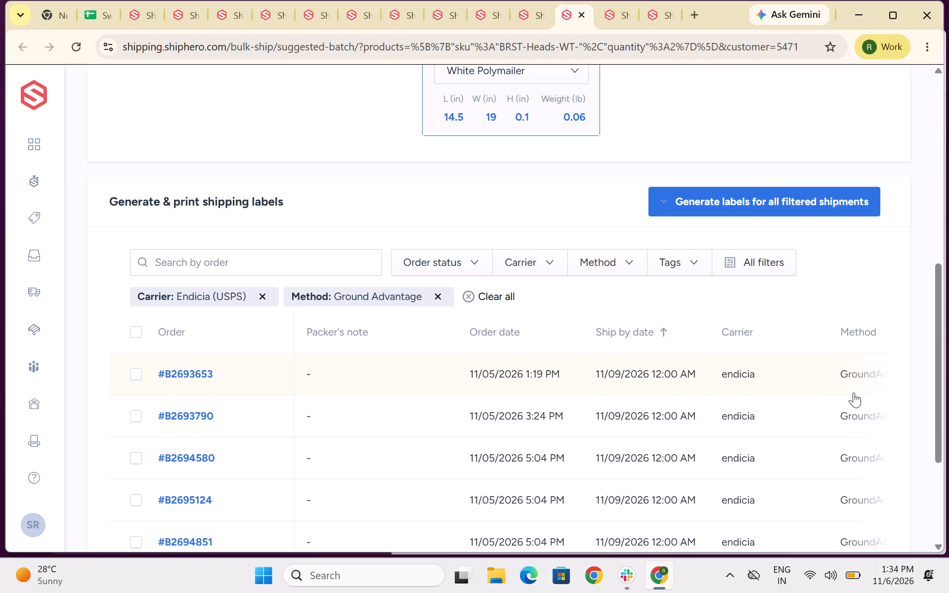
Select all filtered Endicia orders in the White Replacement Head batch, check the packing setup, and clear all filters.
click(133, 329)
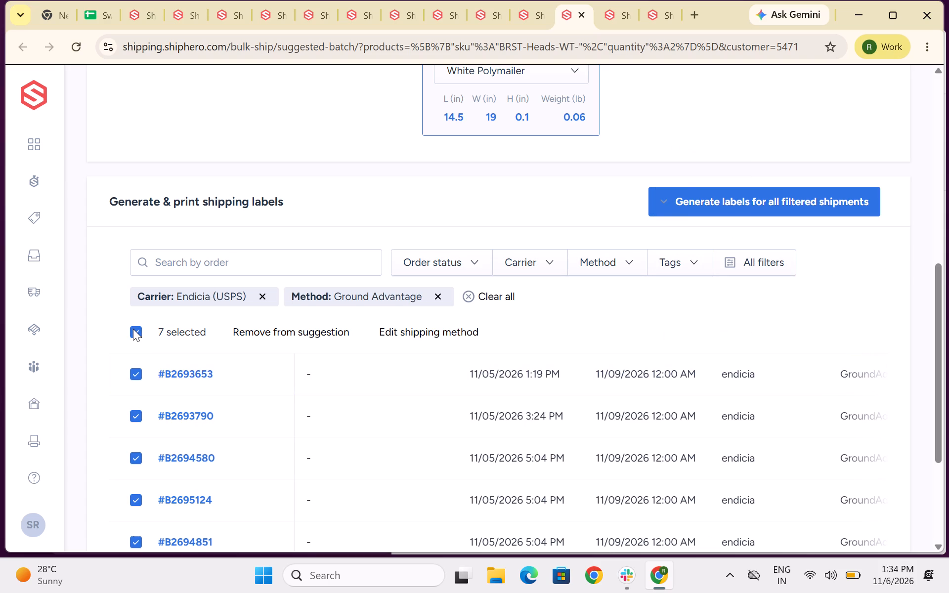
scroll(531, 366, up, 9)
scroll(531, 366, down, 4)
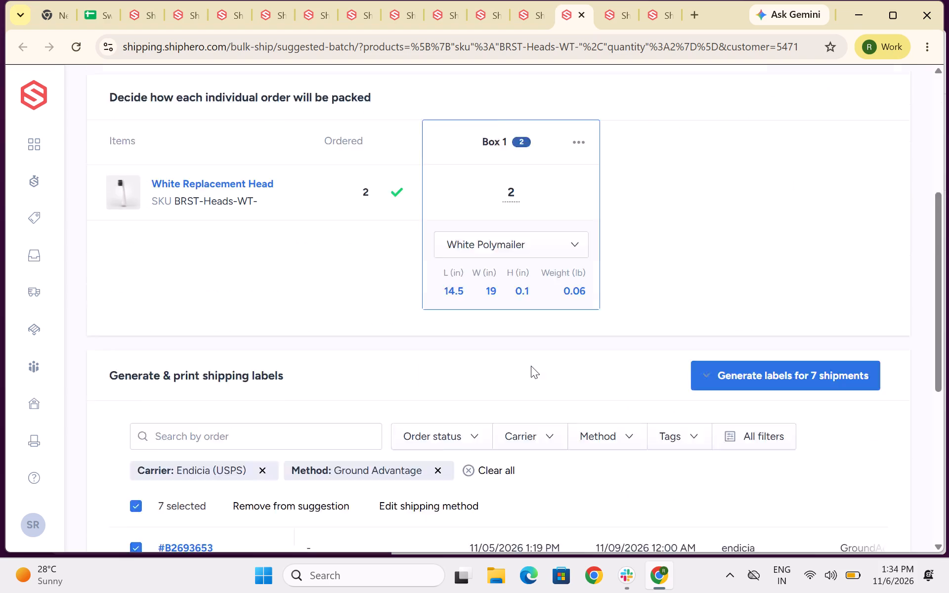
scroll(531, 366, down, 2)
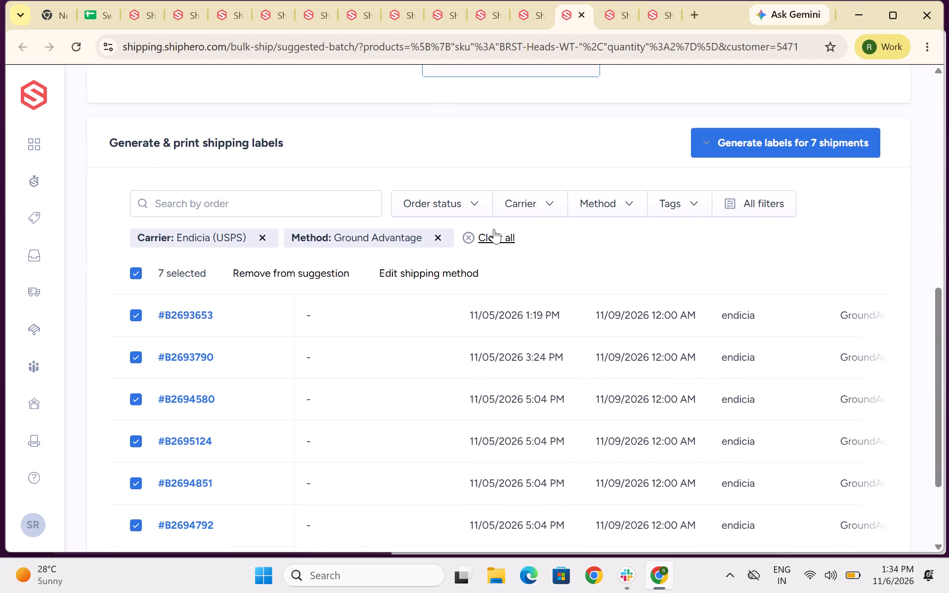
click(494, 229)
Filter the White Replacement Head batch's orders by carrier UniUni and method GROUND.
scroll(494, 229, up, 8)
scroll(494, 229, down, 6)
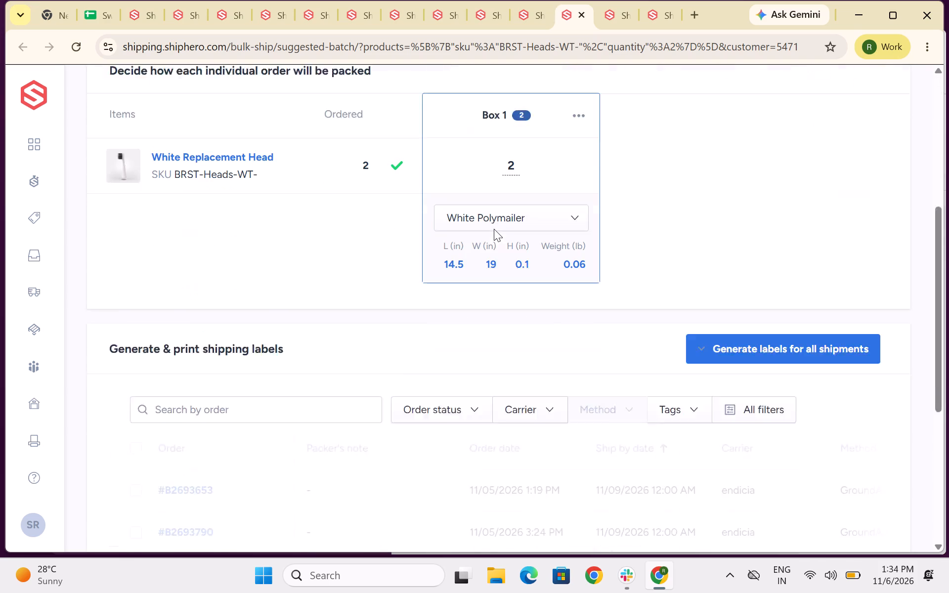
click(537, 329)
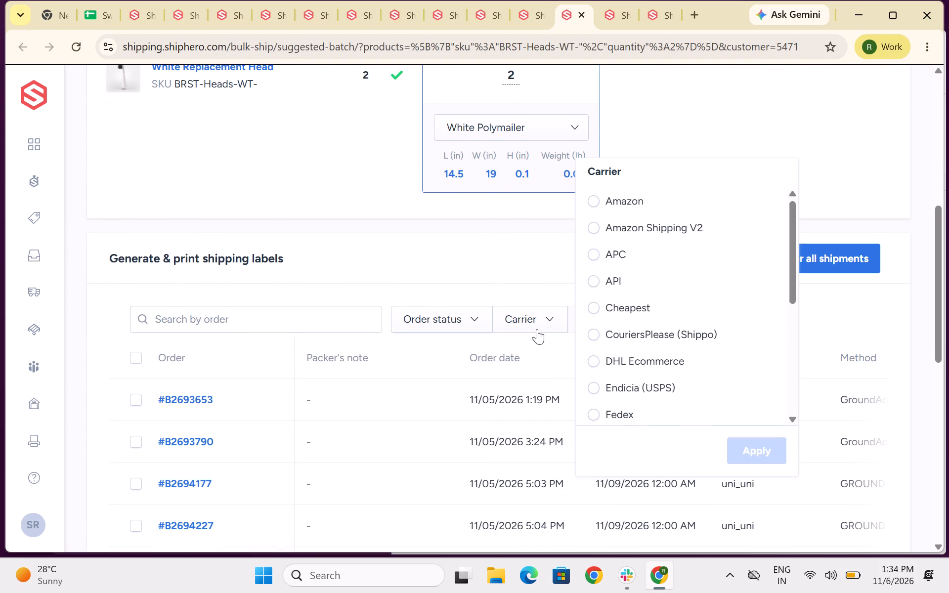
scroll(627, 316, down, 5)
click(603, 321)
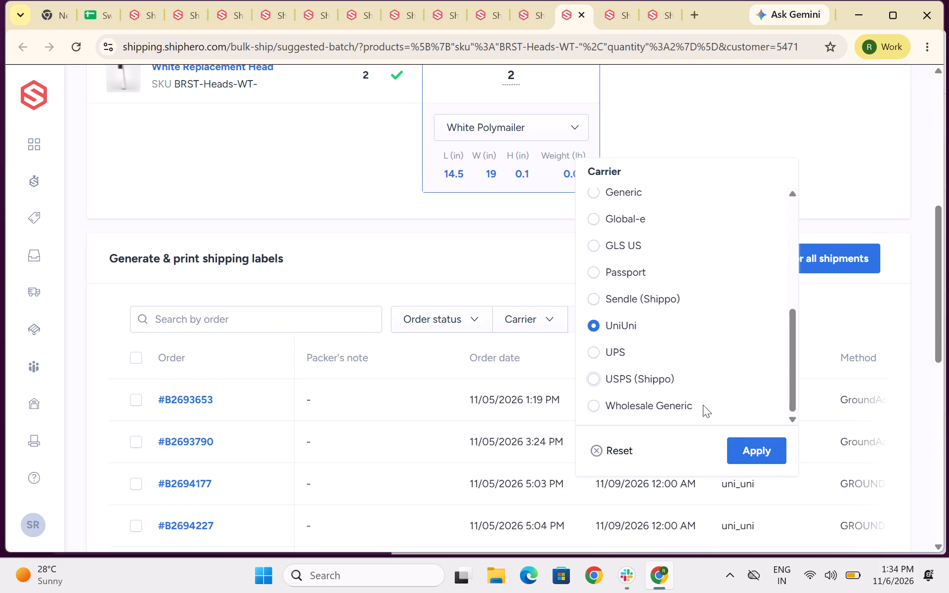
click(746, 454)
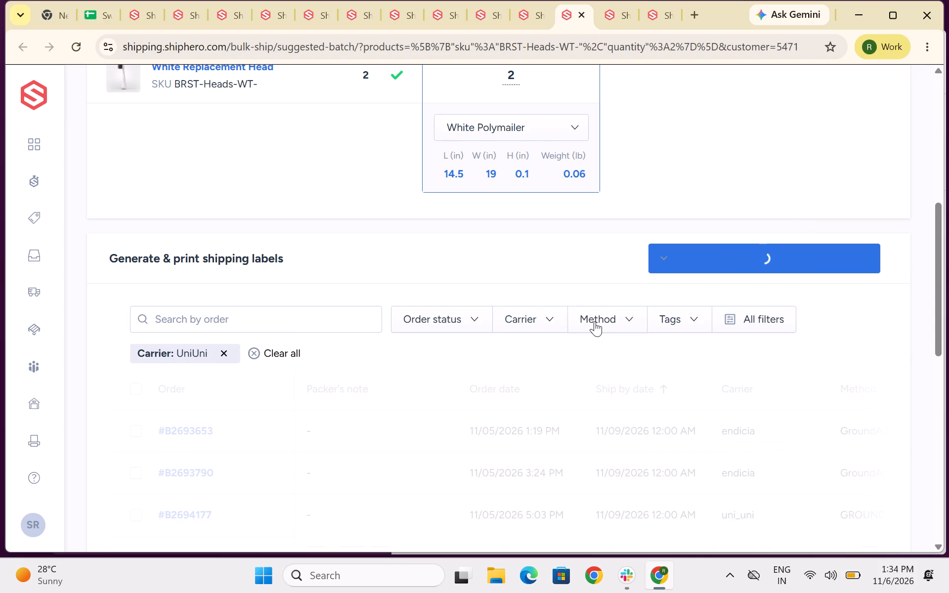
click(595, 321)
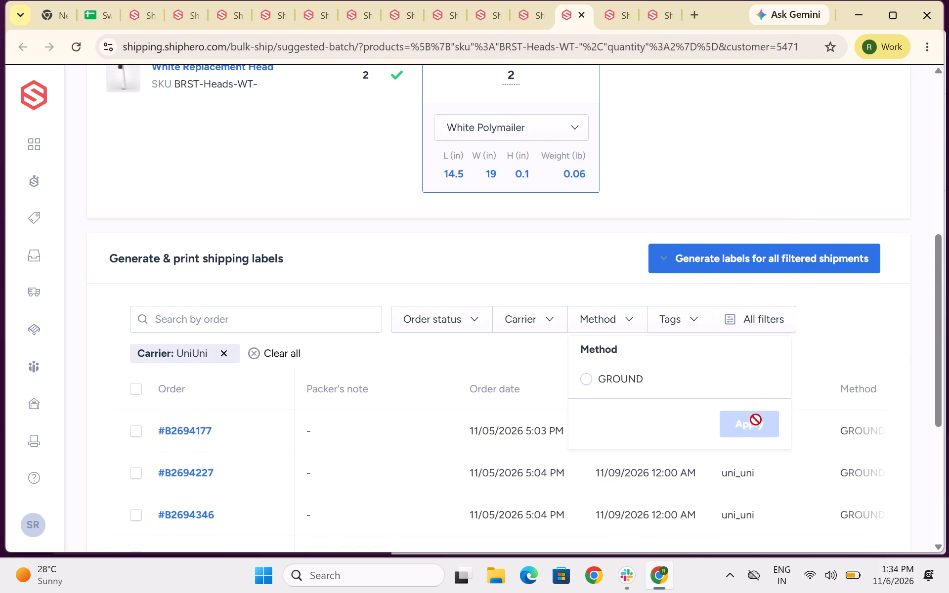
click(608, 383)
click(752, 421)
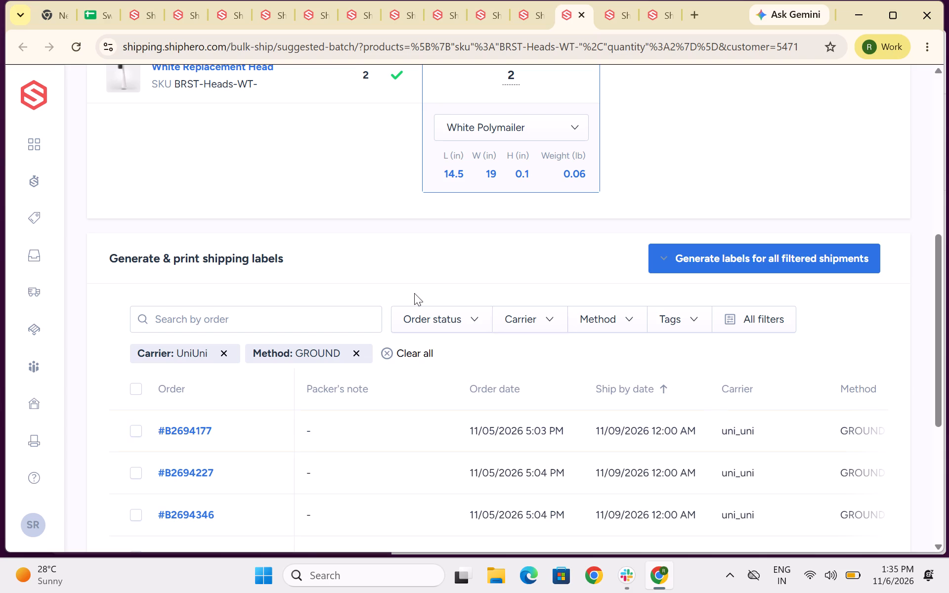
Select all filtered UniUni orders in the White Replacement Head batch and generate their shipping labels without invoices.
click(133, 391)
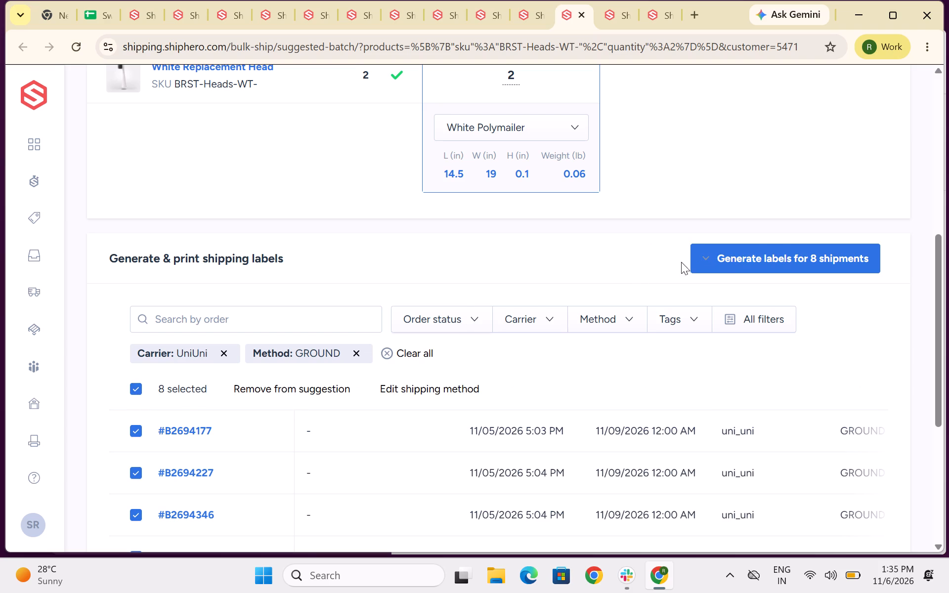
click(720, 259)
click(623, 294)
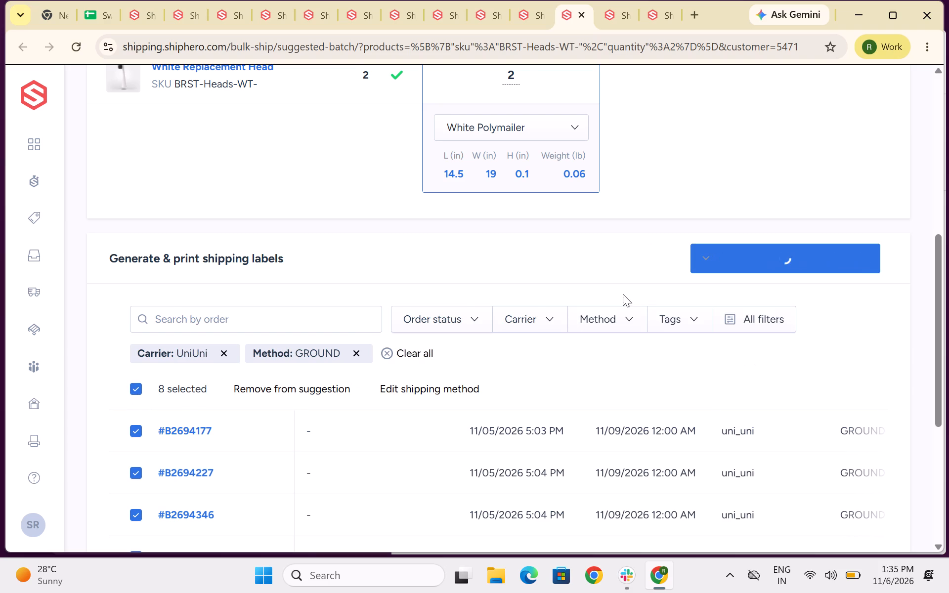
In the BURST Black PRO and RG PRO Replacement Head batch, pack 1 of each item in Box 1 with White Polymailer packaging.
click(605, 17)
scroll(575, 273, down, 1)
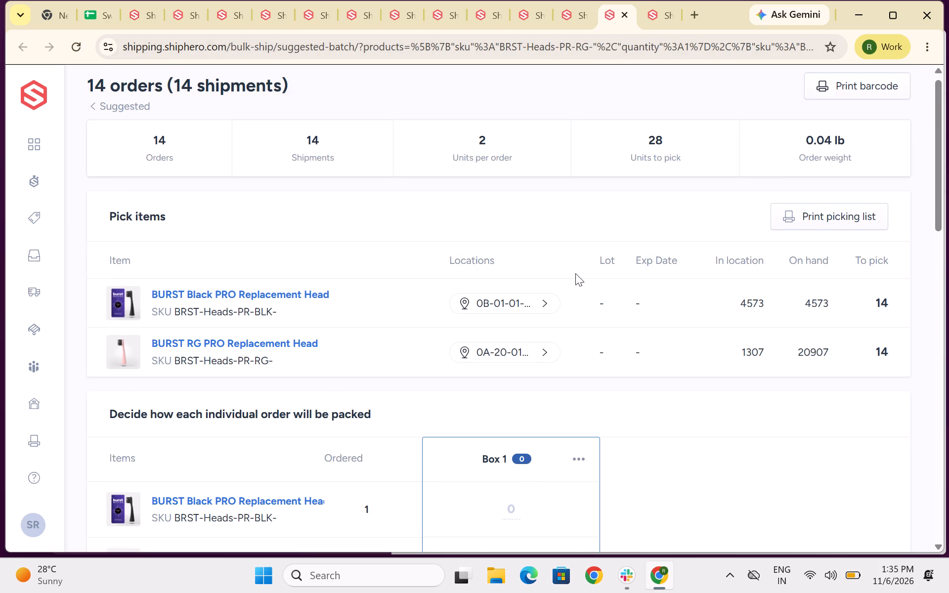
scroll(575, 273, down, 1)
click(514, 407)
key(1)
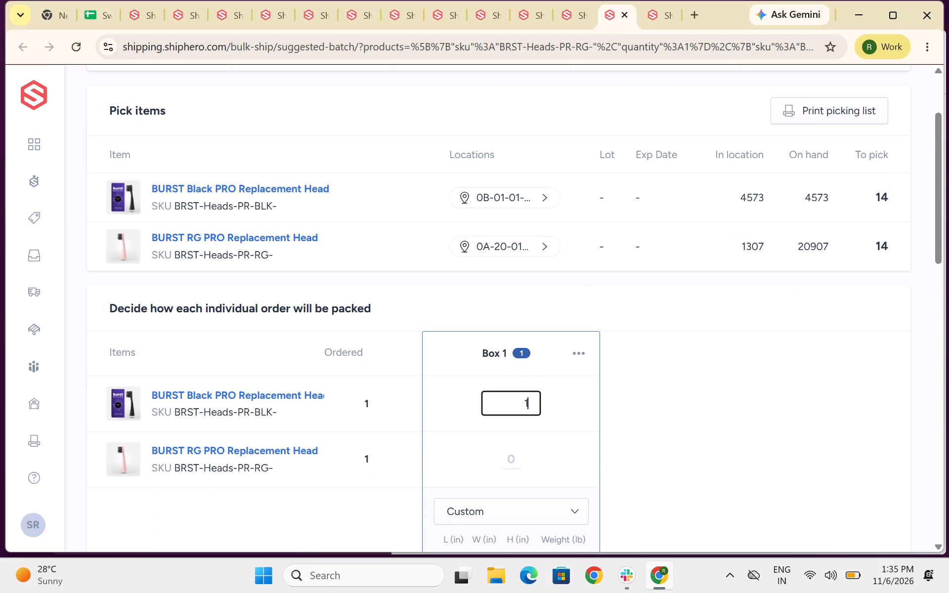
click(507, 458)
key(1)
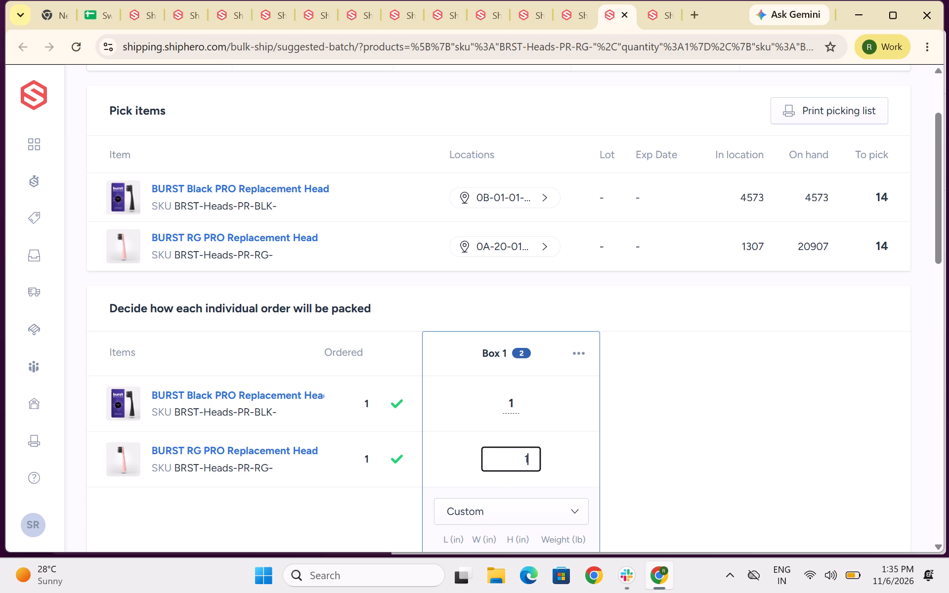
click(498, 504)
text(whit)
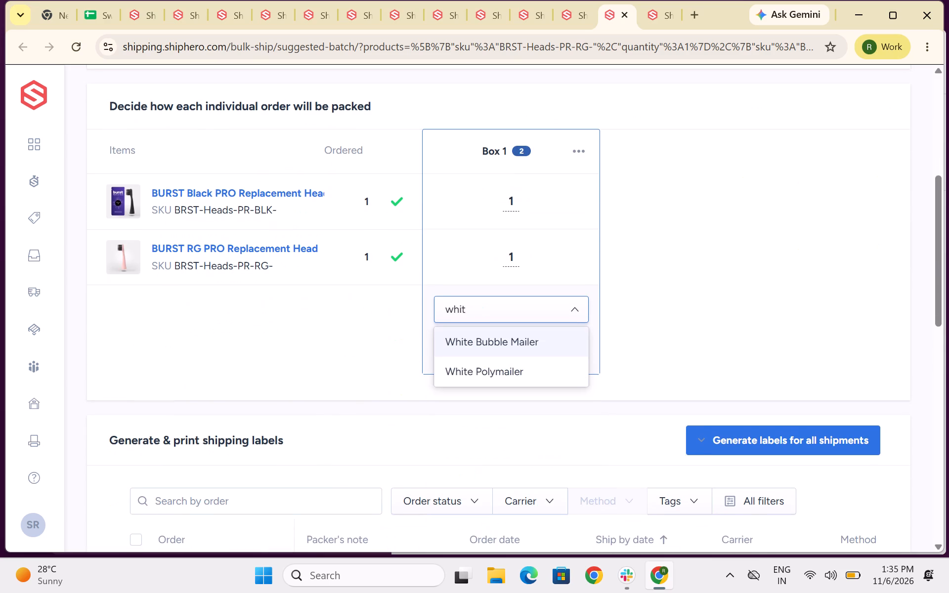
click(489, 375)
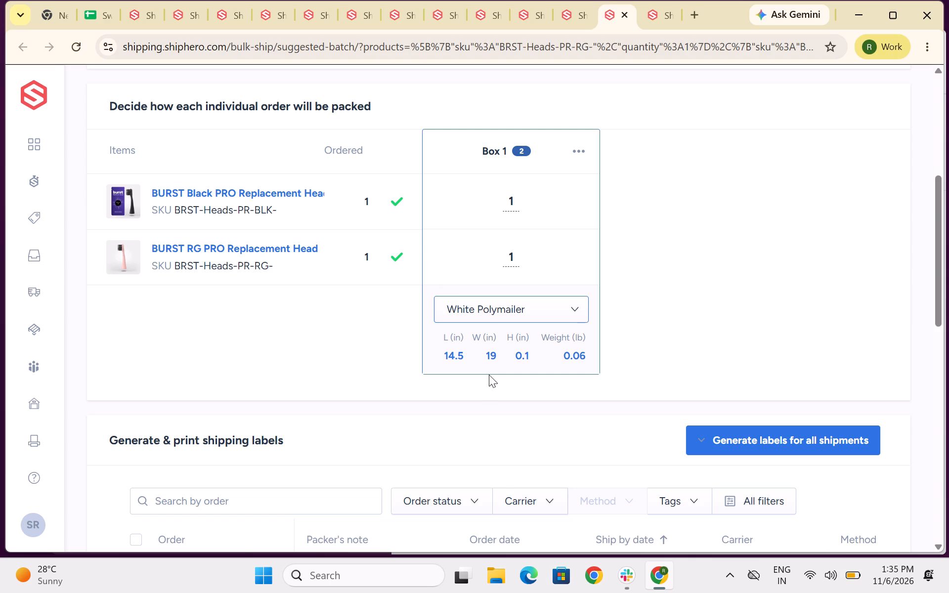
Filter the Black PRO and RG PRO batch by carrier Endicia (USPS), select all filtered orders, and generate their shipping labels.
scroll(489, 375, down, 4)
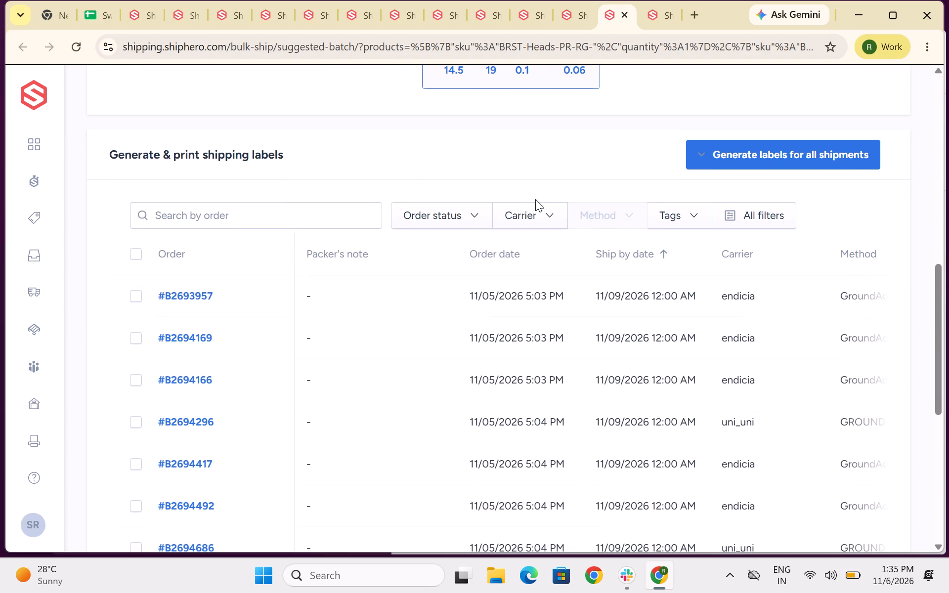
click(529, 221)
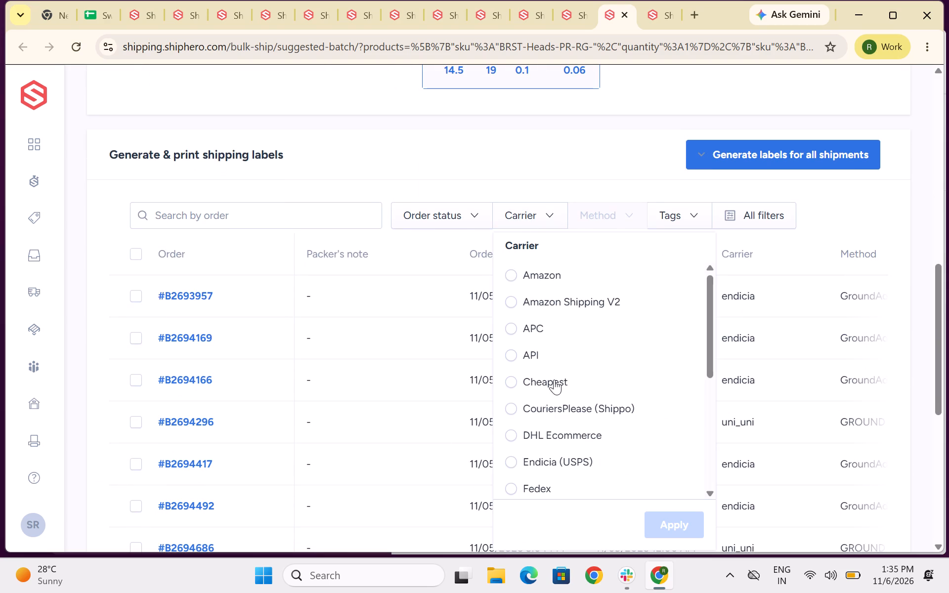
click(510, 460)
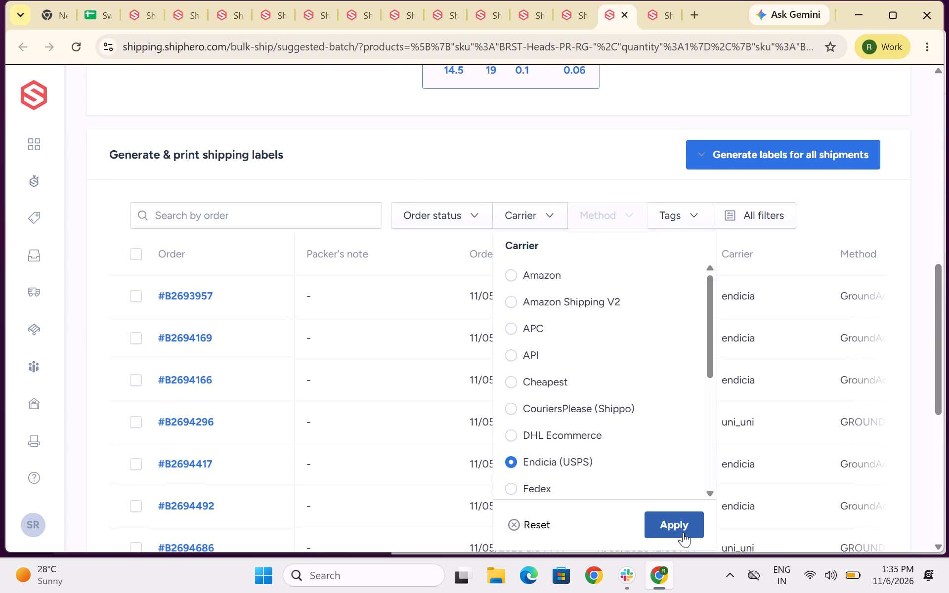
click(670, 524)
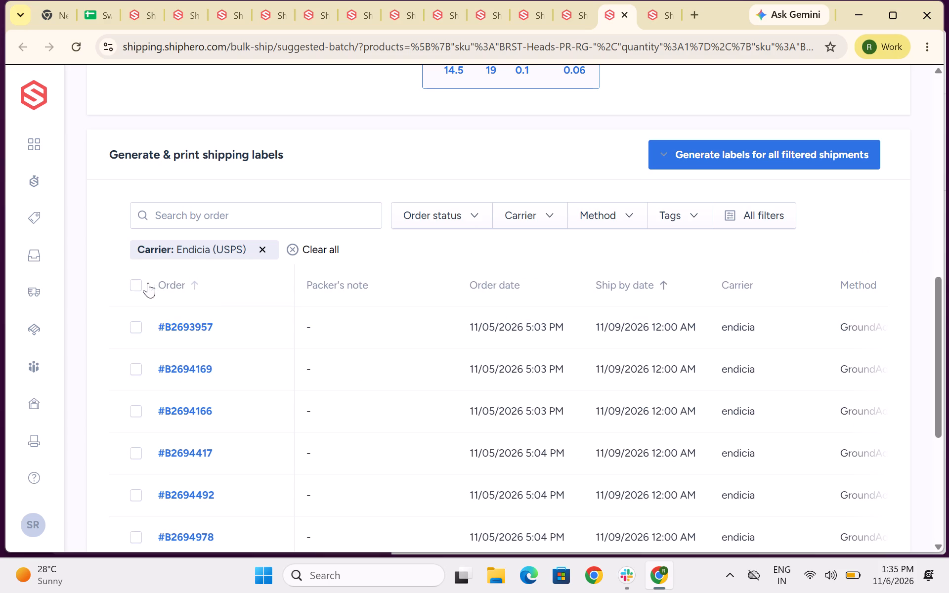
click(135, 285)
click(791, 153)
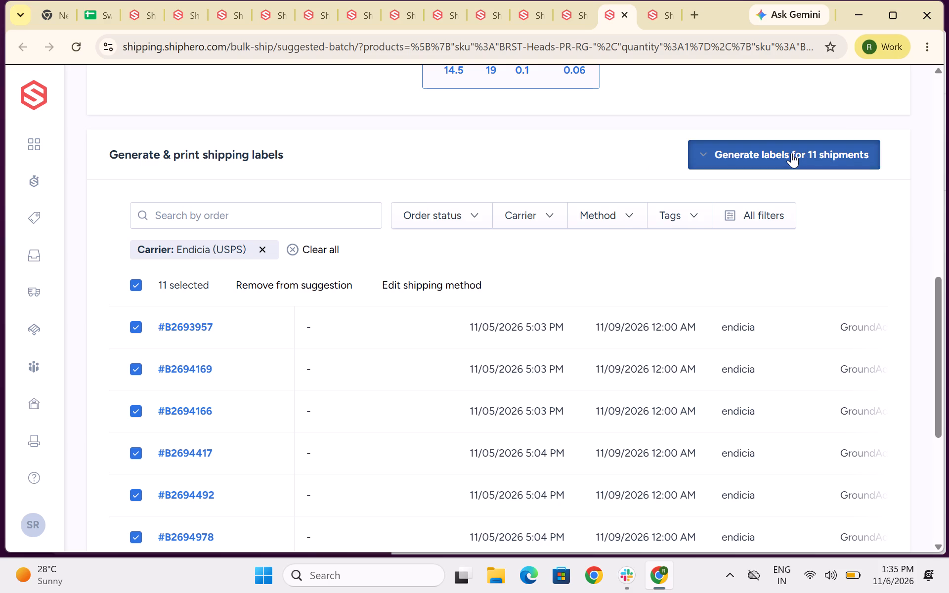
click(609, 193)
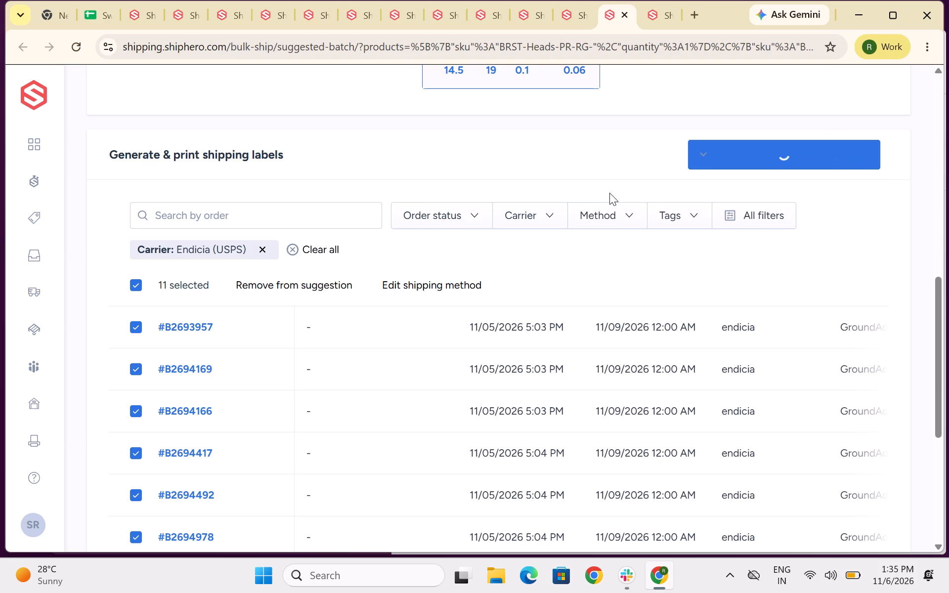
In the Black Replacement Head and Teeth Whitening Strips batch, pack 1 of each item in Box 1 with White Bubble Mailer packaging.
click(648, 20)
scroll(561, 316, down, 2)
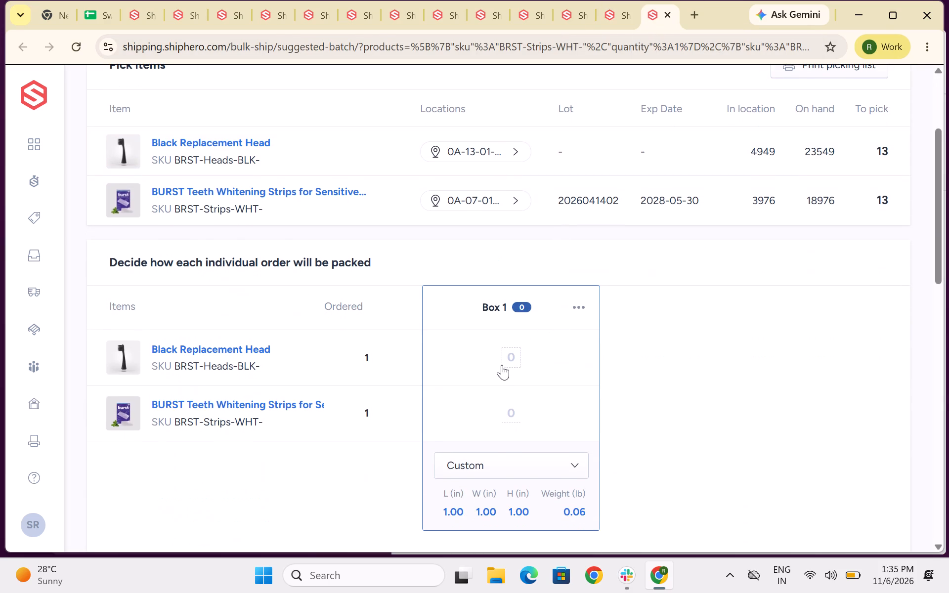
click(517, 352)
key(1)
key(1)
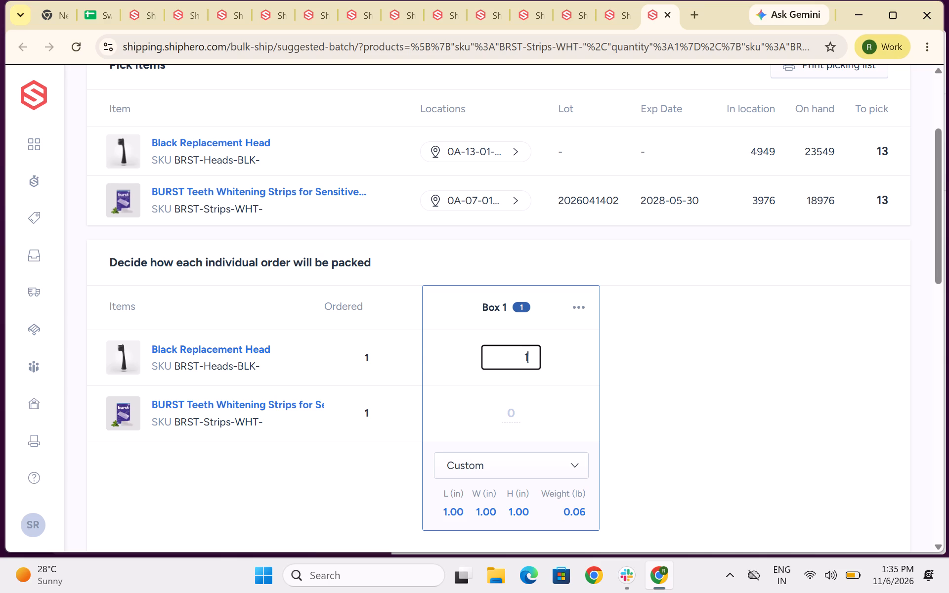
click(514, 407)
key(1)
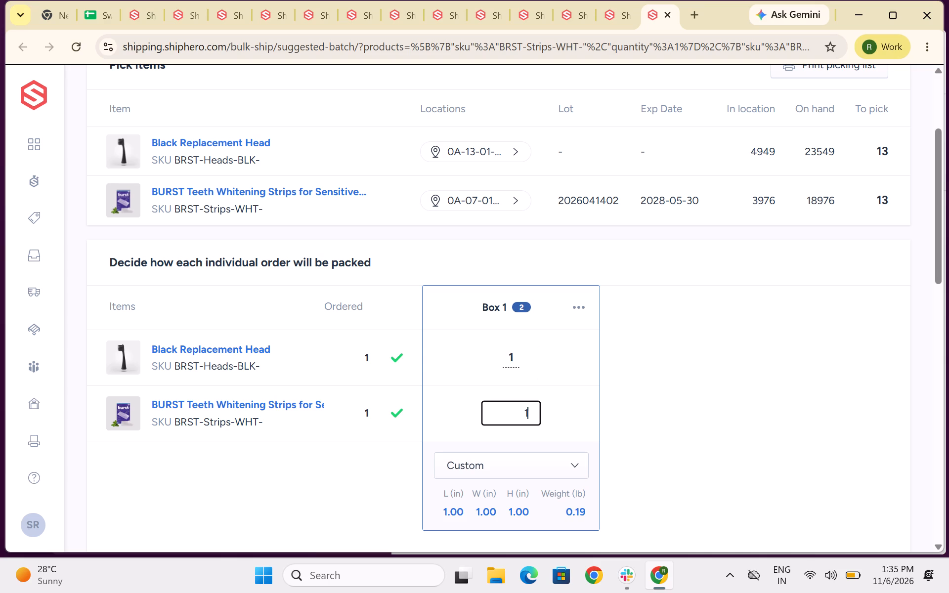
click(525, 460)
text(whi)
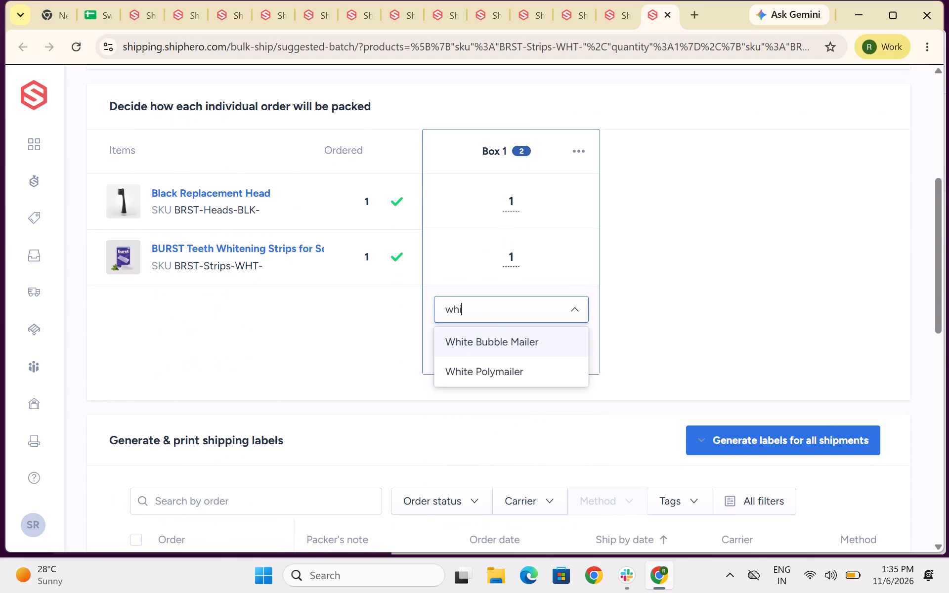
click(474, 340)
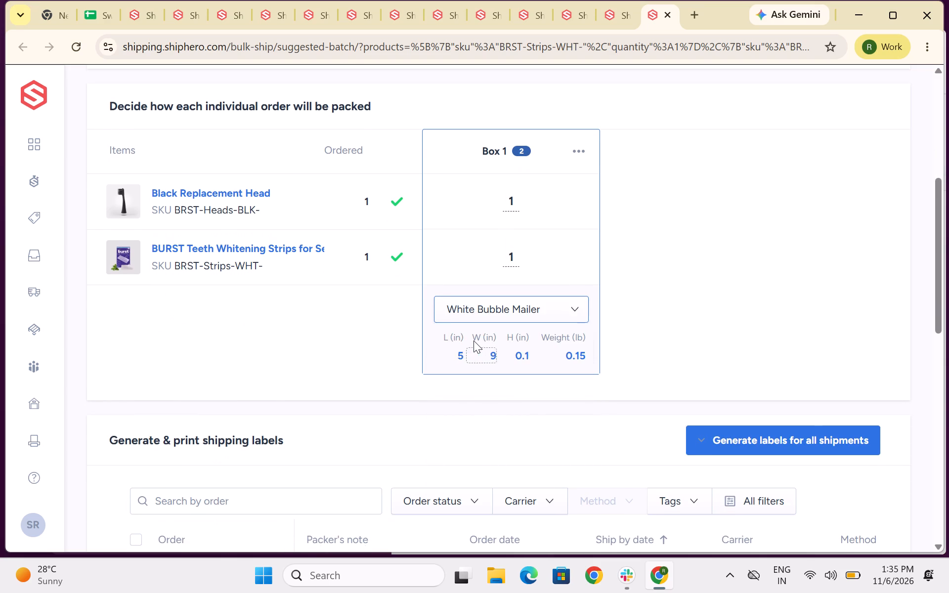
Filter the Black Replacement Head and Teeth Whitening Strips batch by carrier Endicia (USPS), check its order count, and close that batch.
scroll(474, 340, down, 3)
click(523, 336)
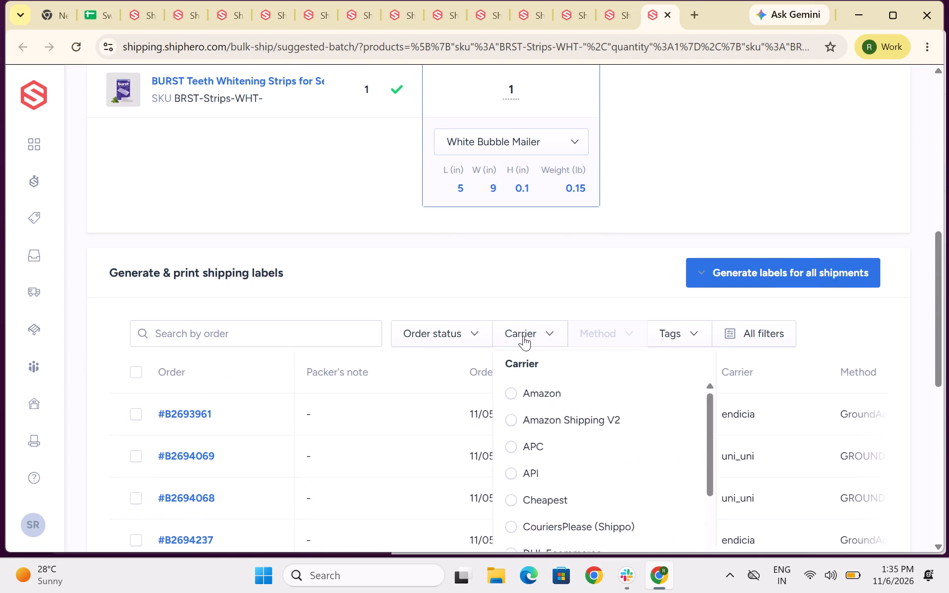
scroll(523, 336, down, 1)
click(596, 308)
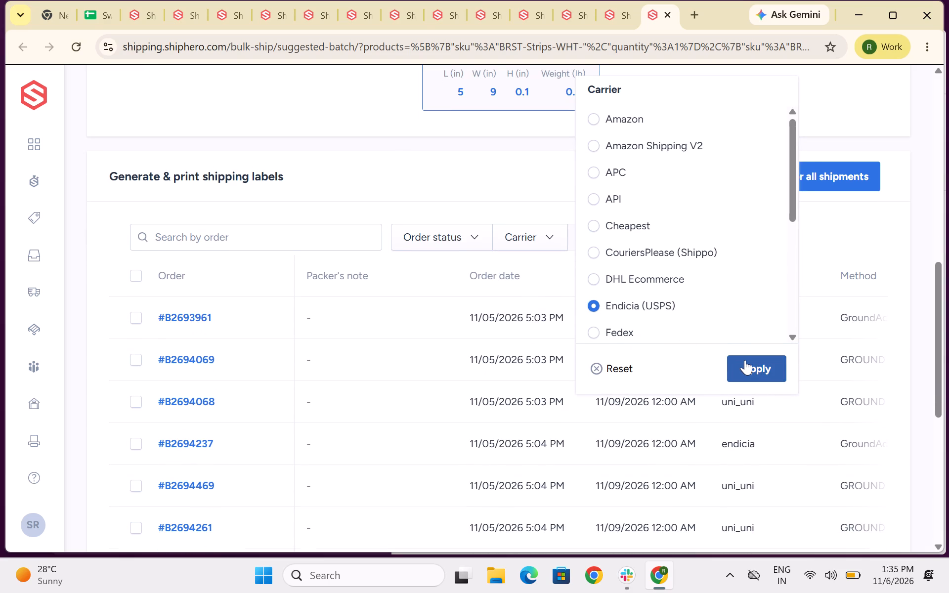
click(745, 360)
scroll(413, 334, up, 4)
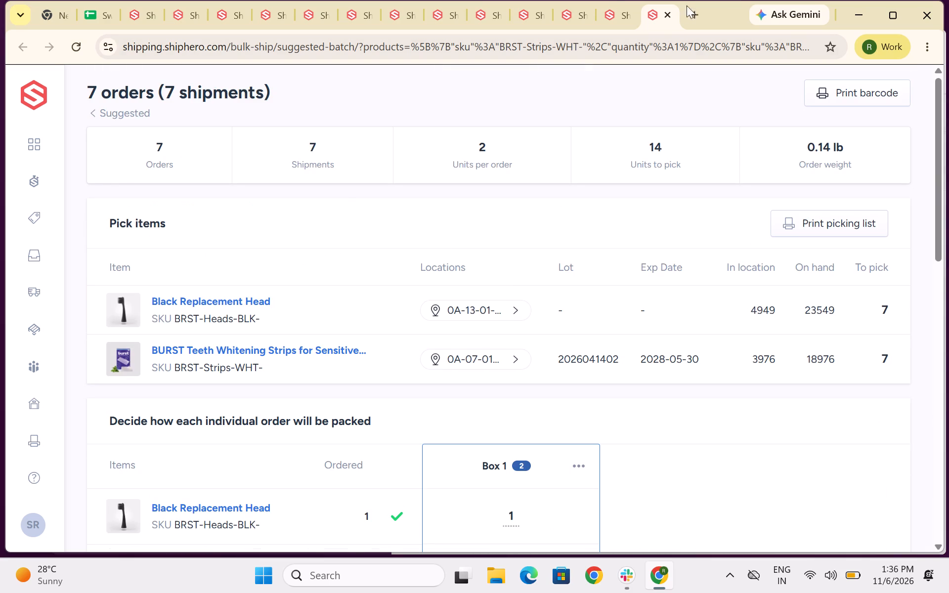
click(673, 13)
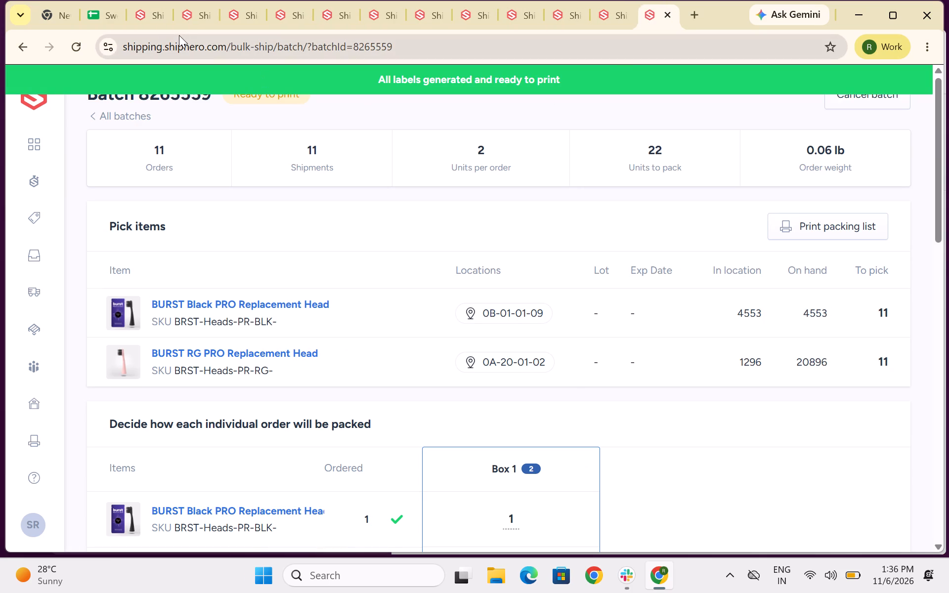
Go through the first generated batches one by one and check each one's label generation status.
click(155, 16)
click(191, 15)
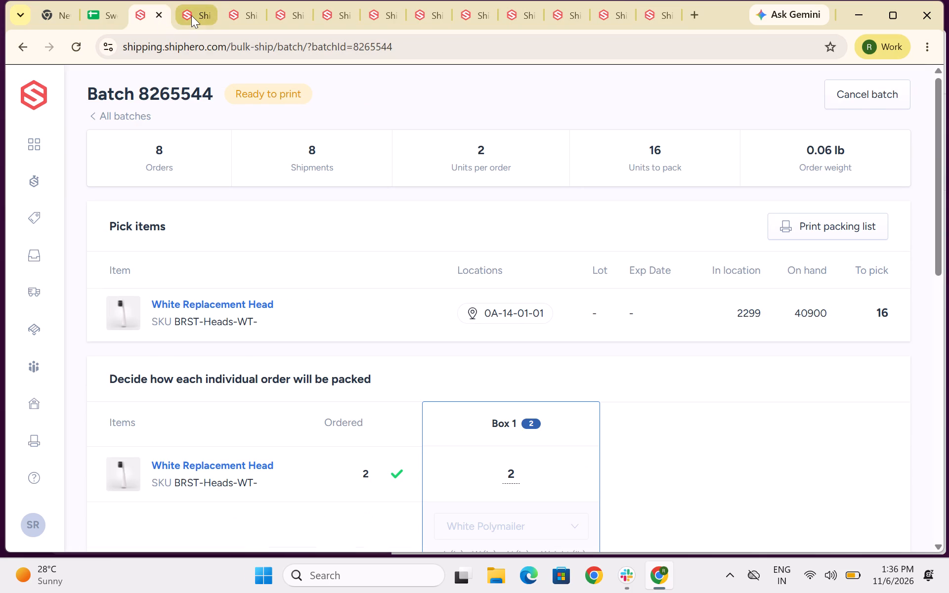
click(234, 23)
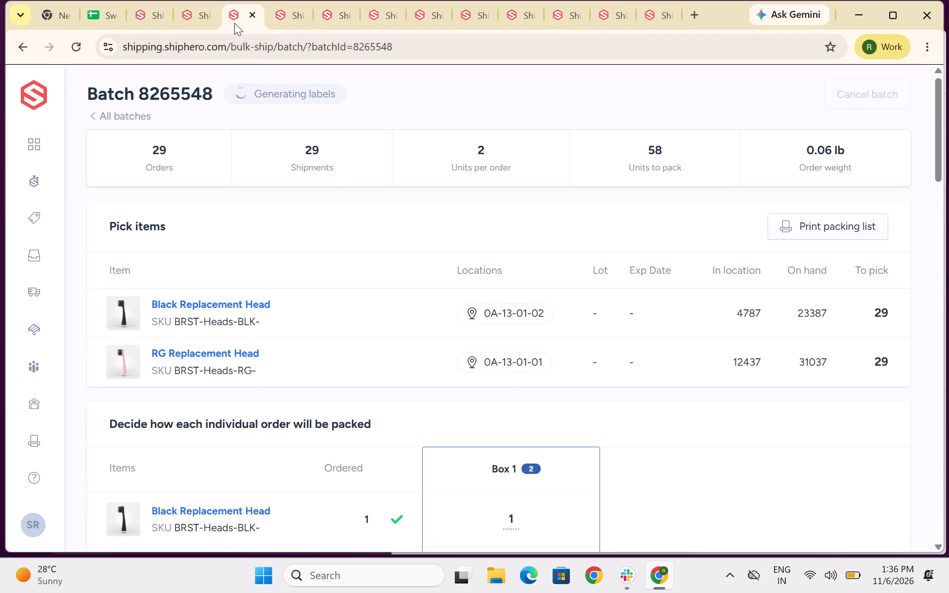
click(275, 21)
click(327, 21)
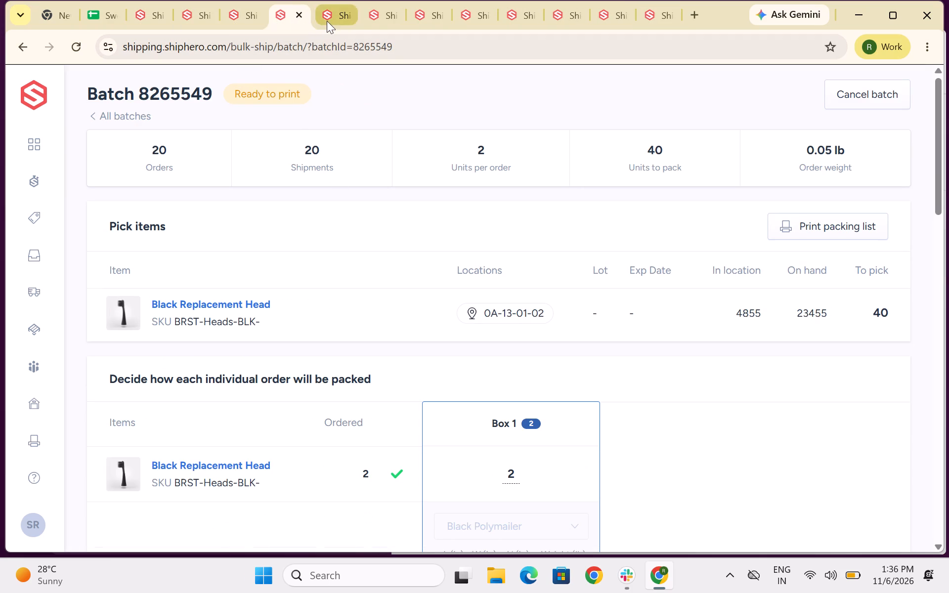
click(368, 20)
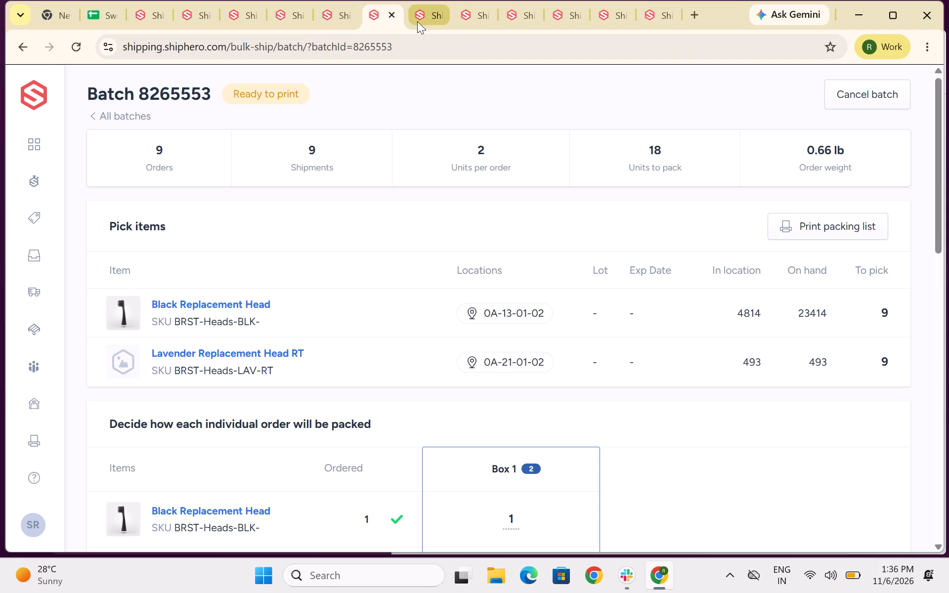
click(417, 21)
Remove the orders with label errors from the BURST Adult Probiotics 45CT batch 8265555.
click(469, 23)
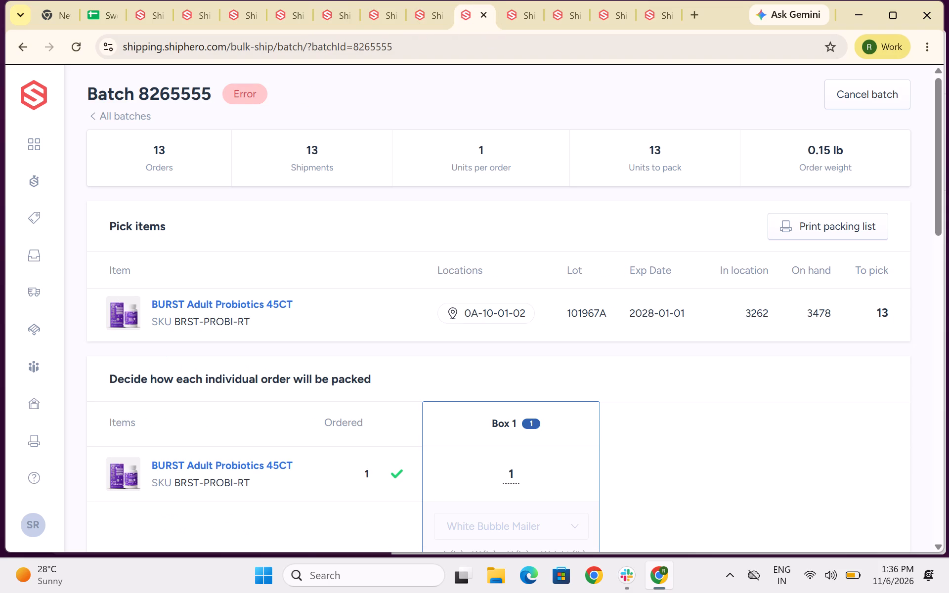
scroll(518, 211, down, 4)
click(719, 415)
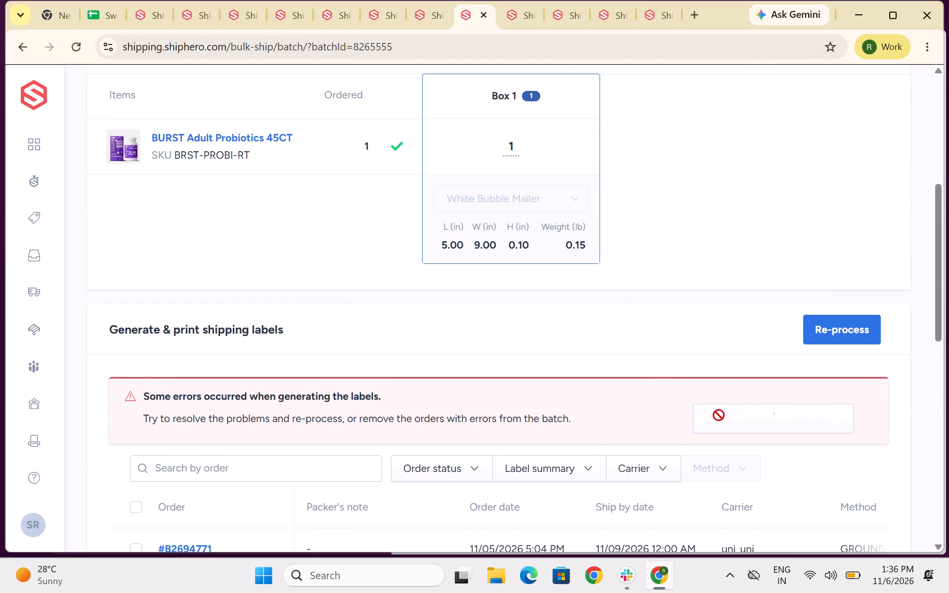
Check the label generation status of the remaining batches, examining the order list of White Replacement Head batch 8265558.
click(508, 13)
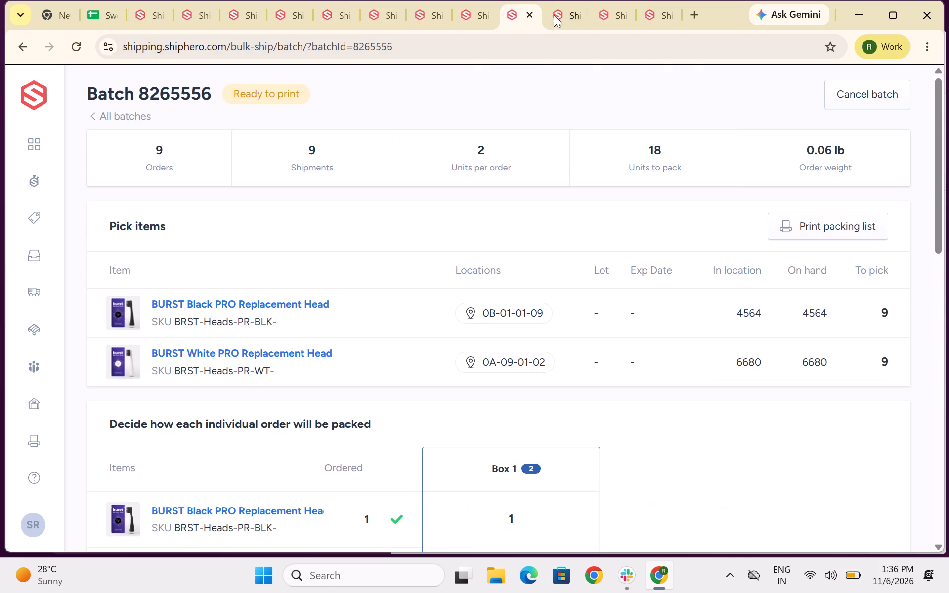
click(560, 14)
click(599, 19)
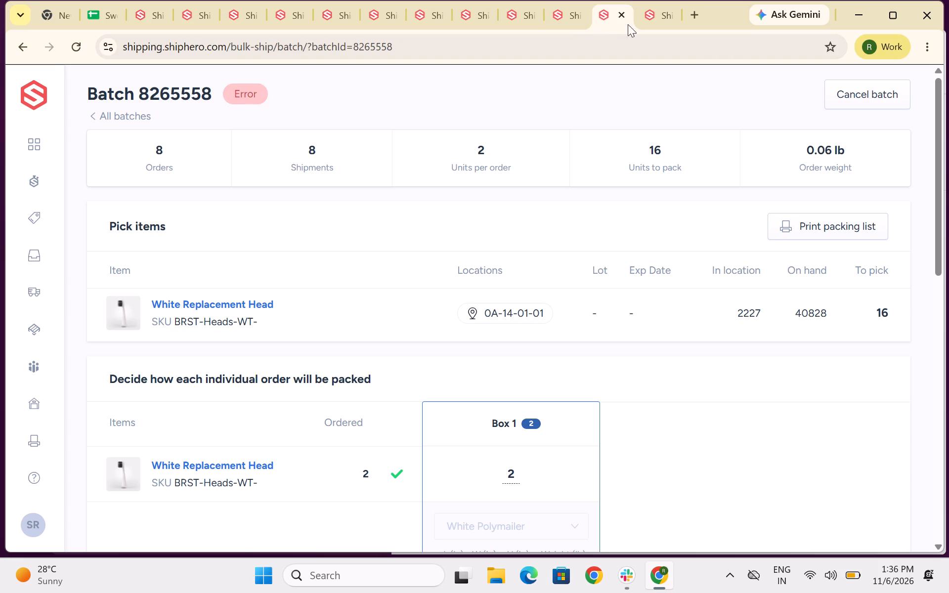
scroll(620, 229, down, 4)
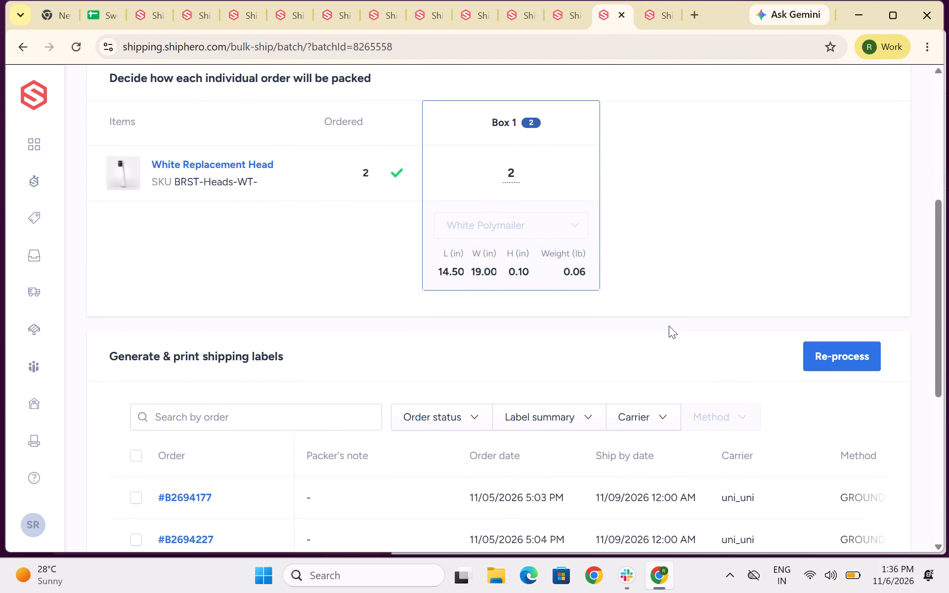
scroll(669, 326, down, 4)
scroll(669, 326, up, 7)
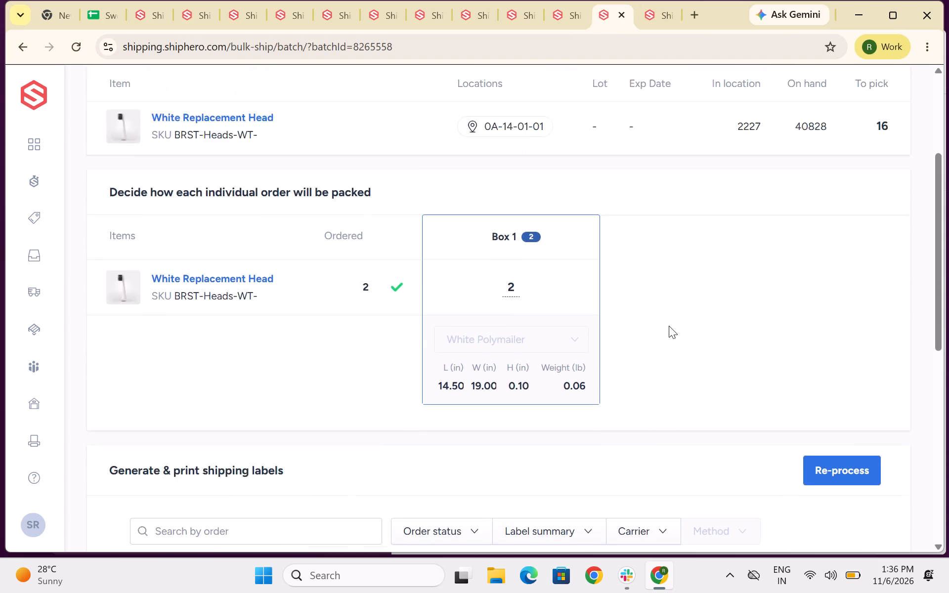
scroll(669, 326, up, 3)
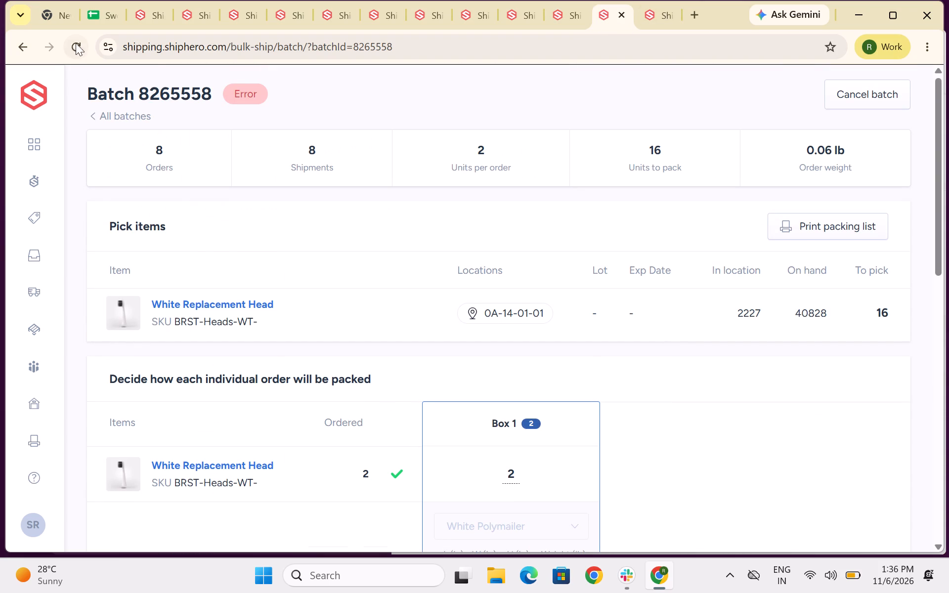
click(650, 21)
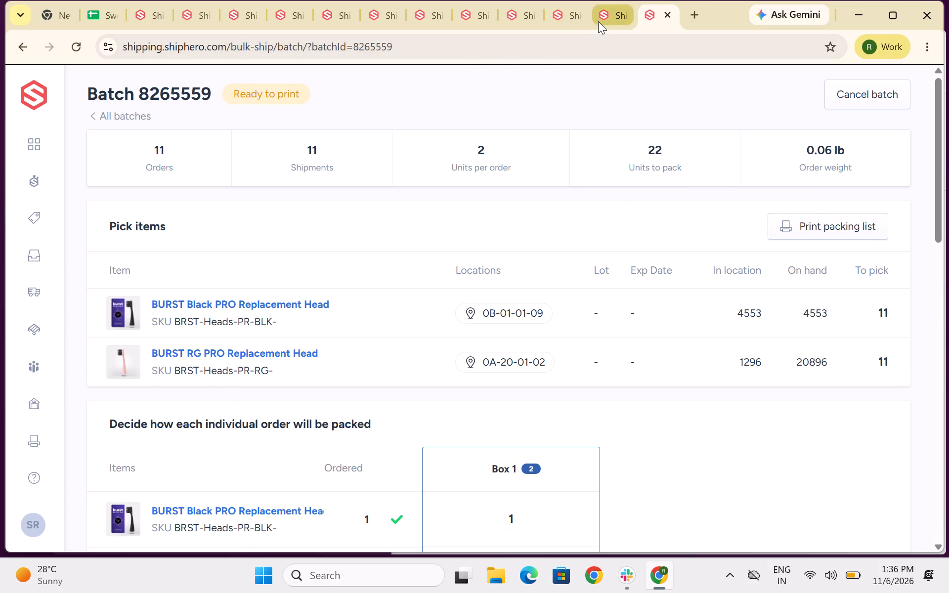
Record the link of White Replacement Head batch 8265558 in cell A177, under the 11-06-2026 Batch link heading of Swoop_QA_Batches_Verified.
click(598, 21)
click(421, 44)
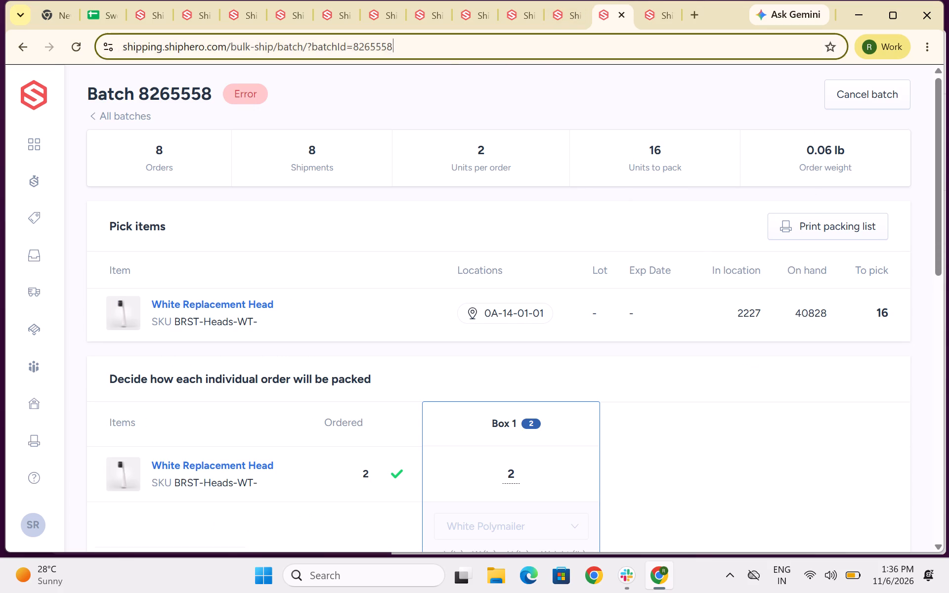
key(ctrl+c)
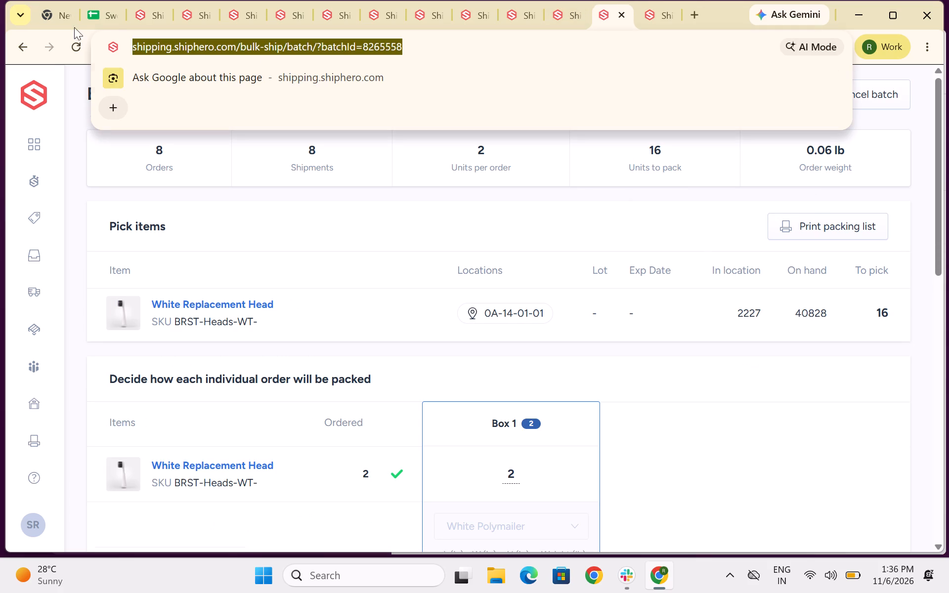
click(101, 12)
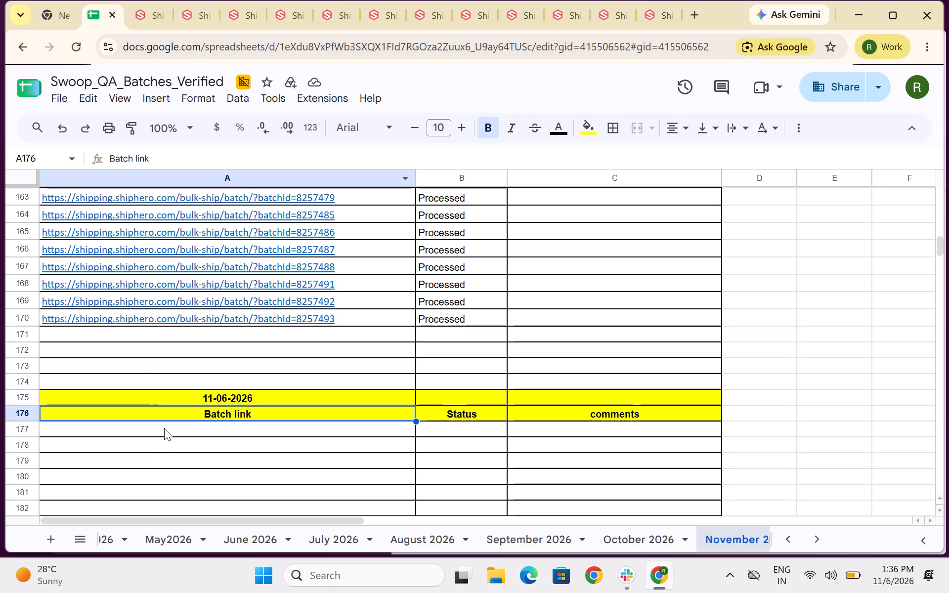
click(164, 428)
key(ctrl+v)
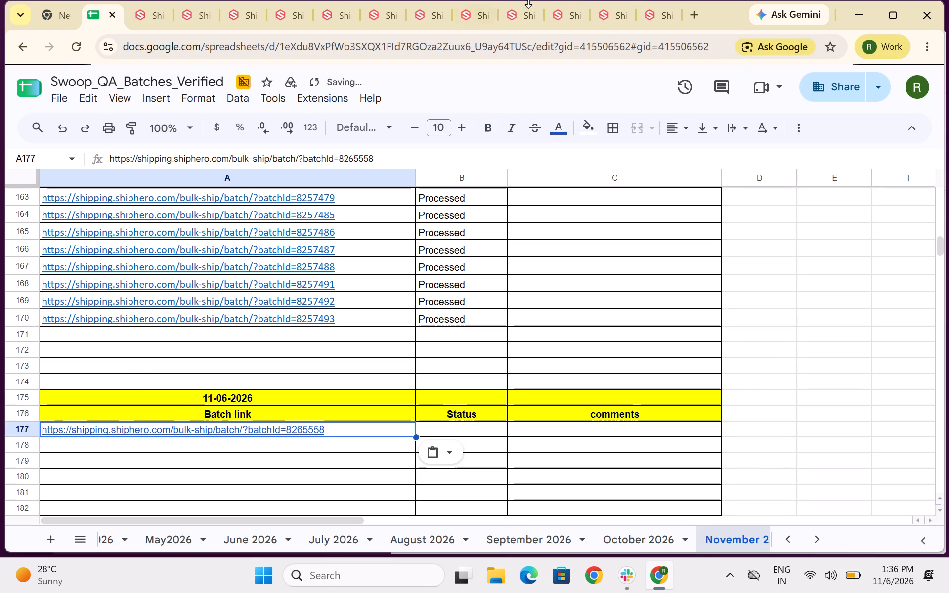
Reload batch 8265558 and remove its order with label errors.
click(602, 20)
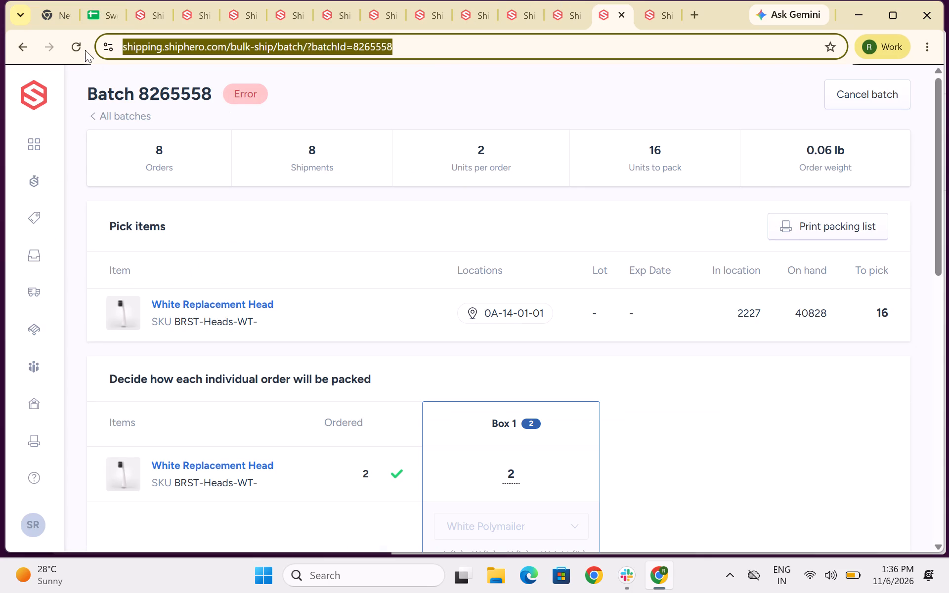
click(73, 44)
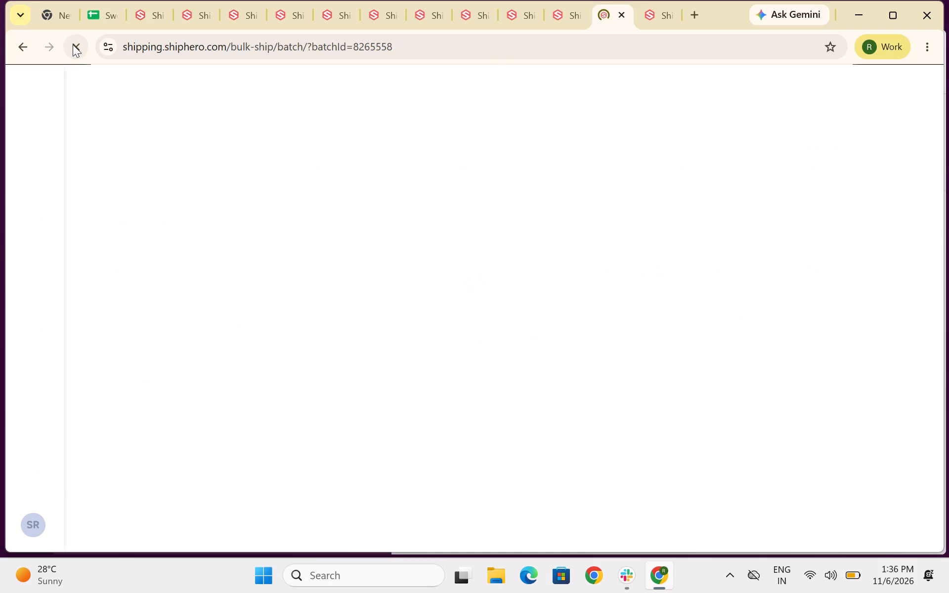
scroll(407, 278, down, 6)
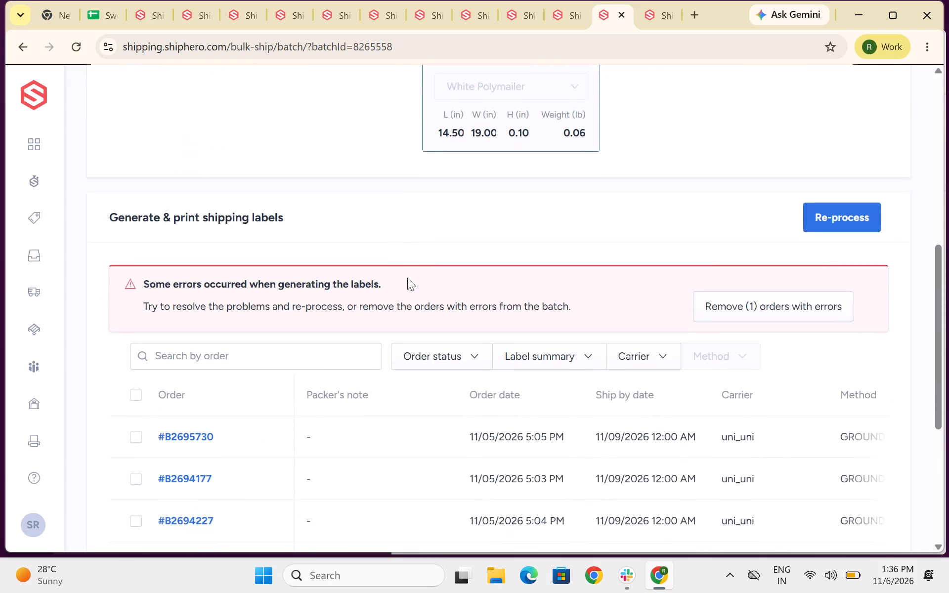
click(769, 249)
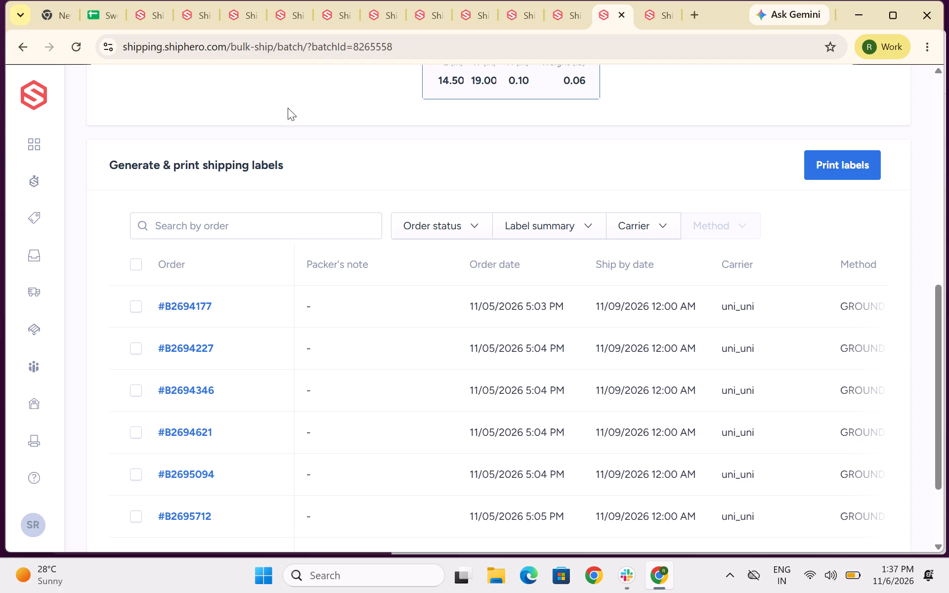
Record the link of batch 8265544 in cell A178 of the QA spreadsheet and close that batch's page.
click(144, 26)
click(412, 44)
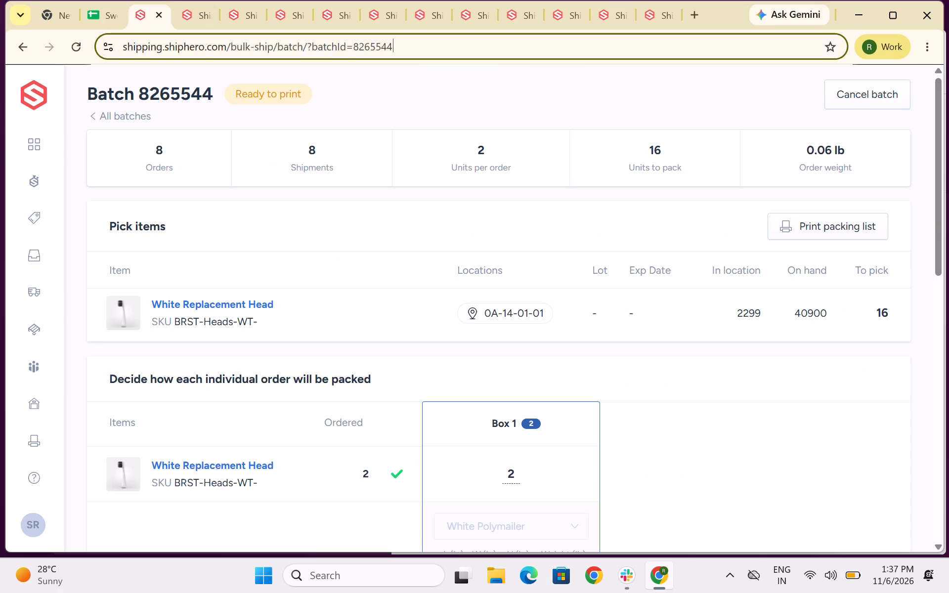
key(ctrl+c)
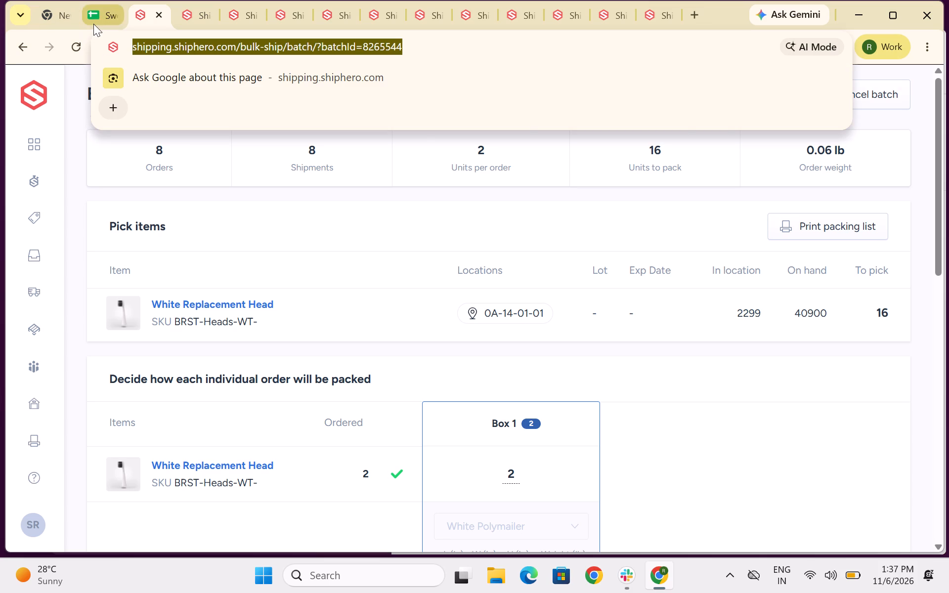
click(94, 24)
click(148, 444)
key(ctrl+v)
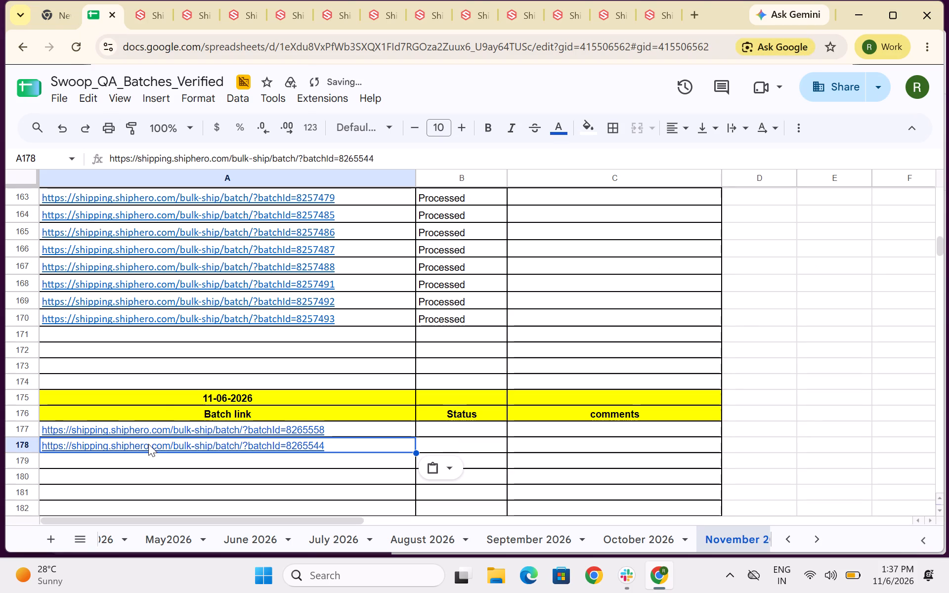
click(187, 7)
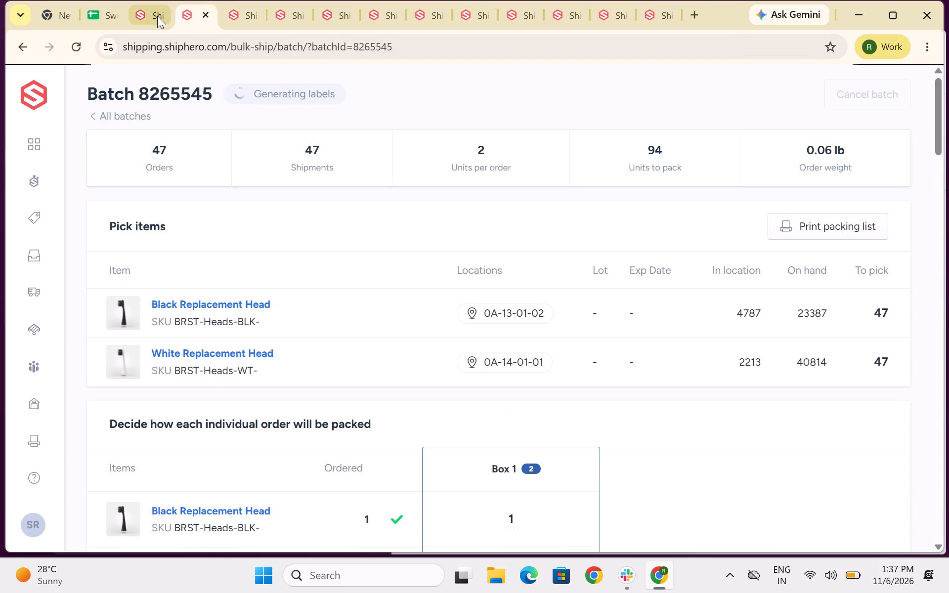
click(157, 16)
click(161, 14)
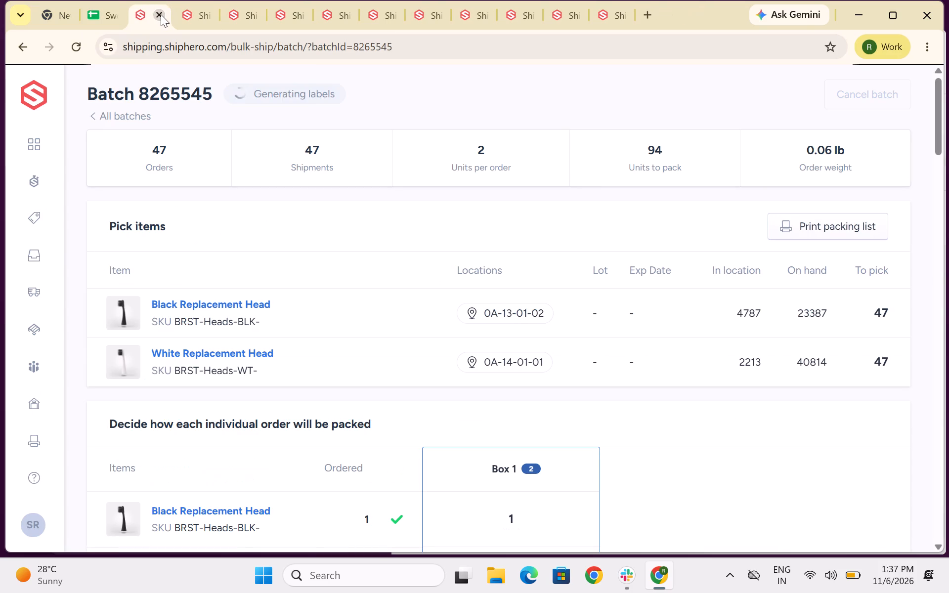
Check the label status of batches 8265545 and 8265548, record batch 8265549's link in cell A179, and close its page.
click(192, 19)
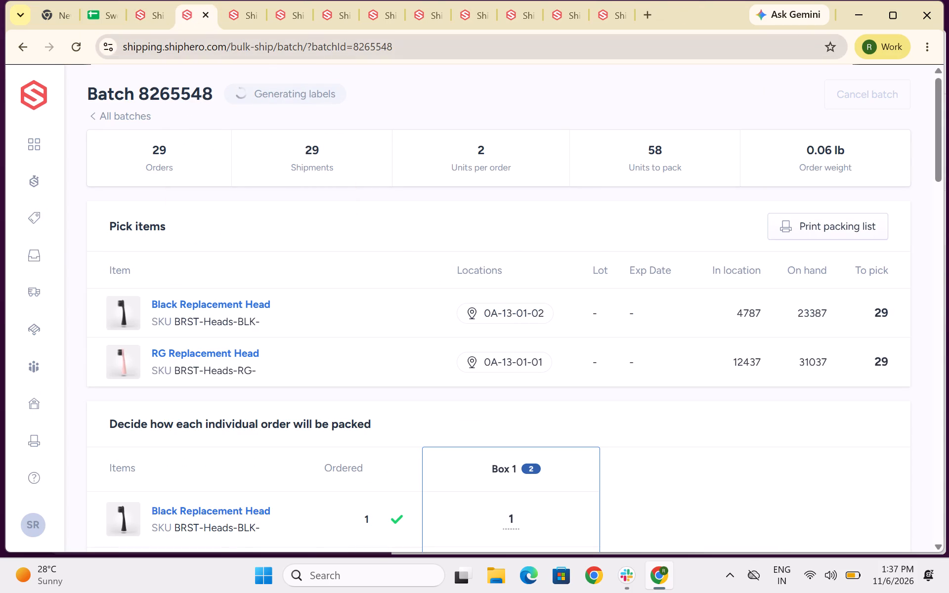
click(415, 44)
click(144, 16)
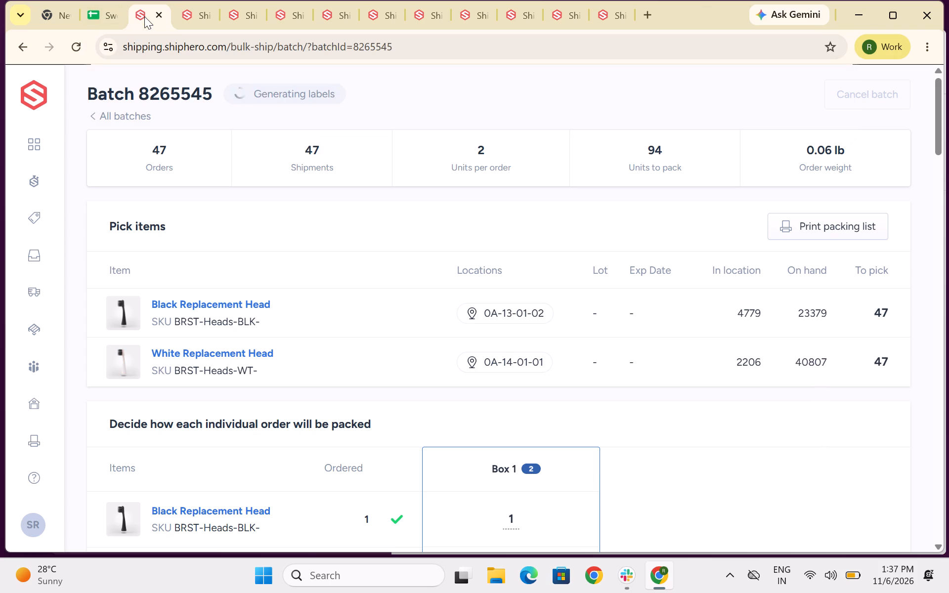
click(185, 15)
click(233, 21)
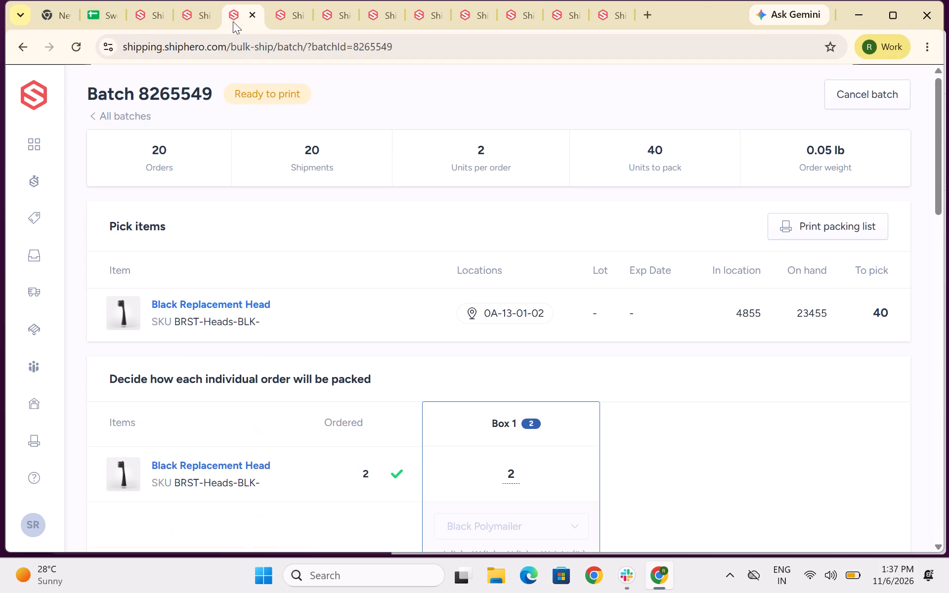
click(401, 42)
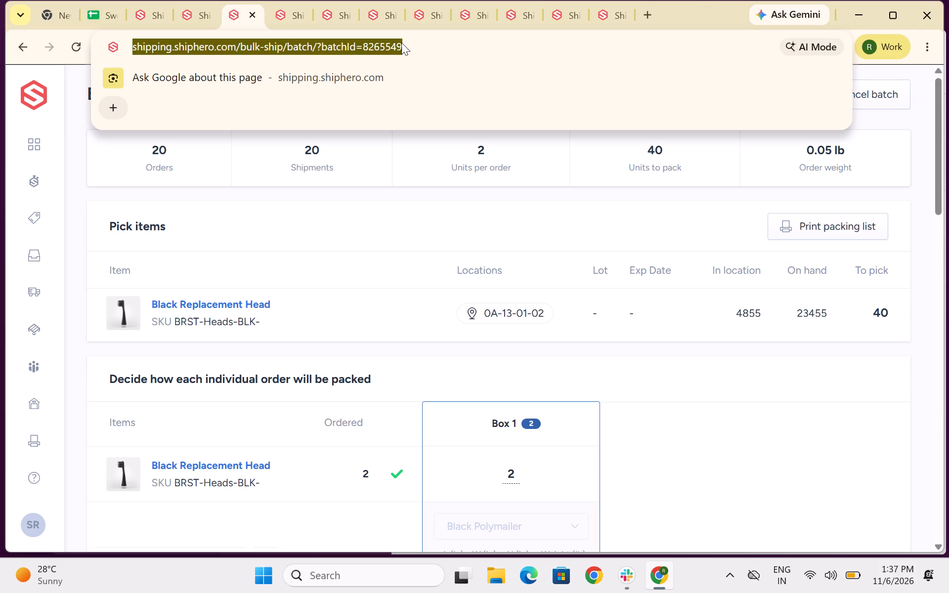
key(ctrl+c)
click(96, 18)
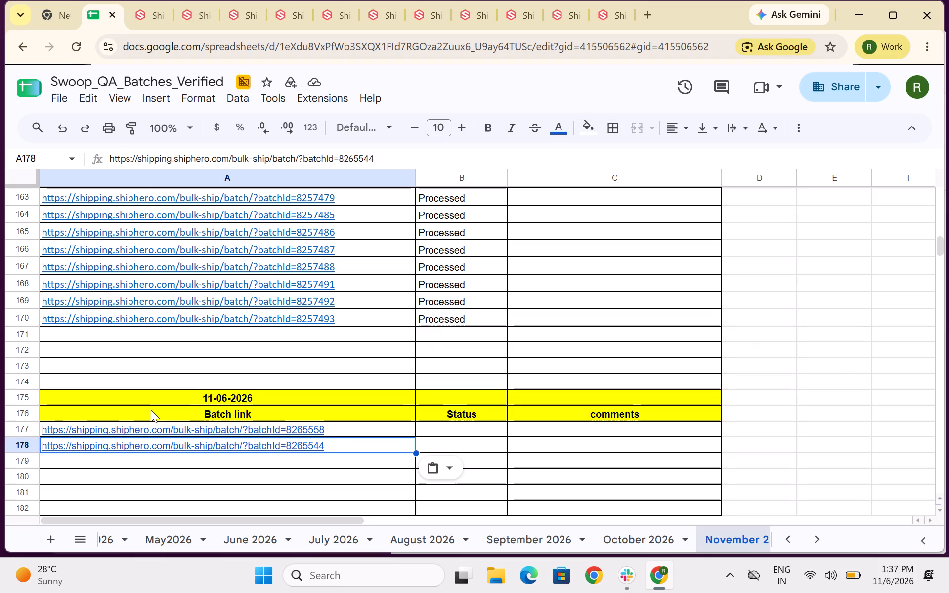
scroll(151, 410, down, 1)
click(141, 358)
key(ctrl+v)
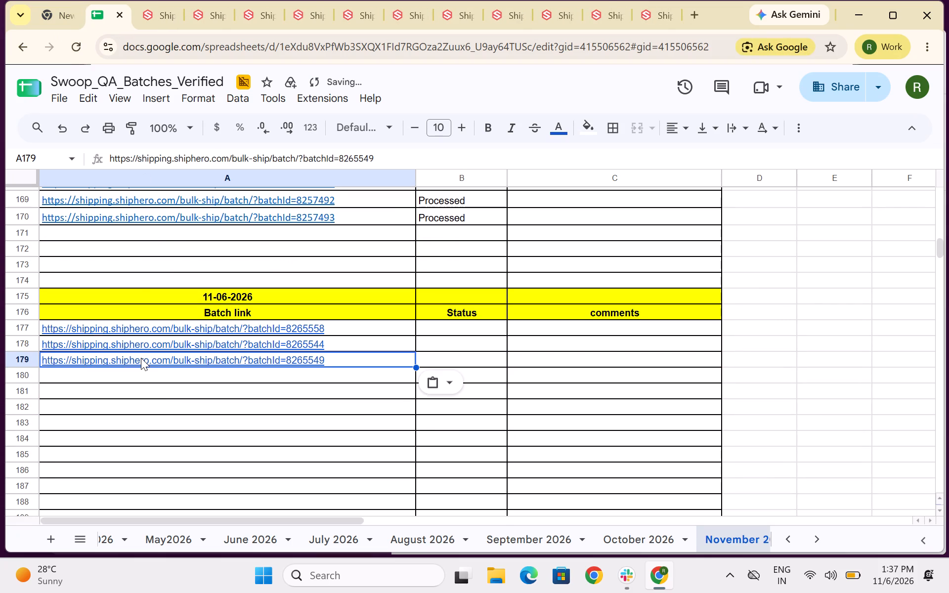
click(256, 21)
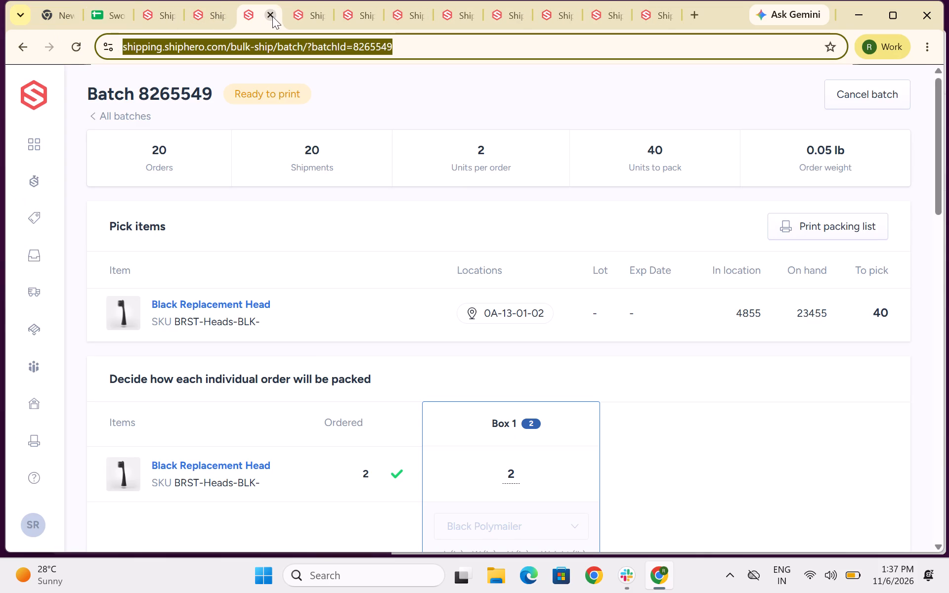
click(272, 16)
Record the link of Teeth Whitening Strips batch 8265552 in cell A180 of the QA spreadsheet and close that batch's page.
click(401, 45)
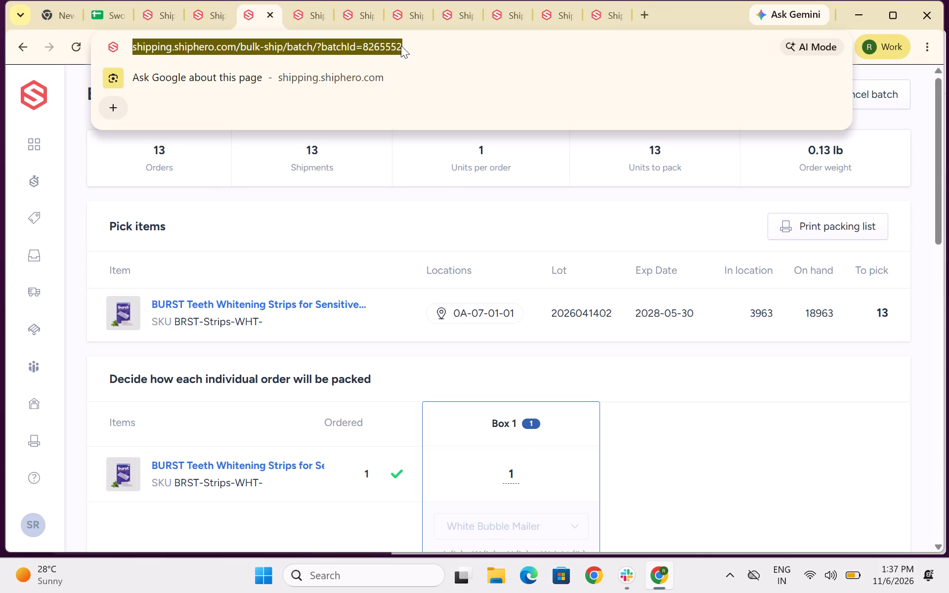
key(ctrl+c)
click(103, 19)
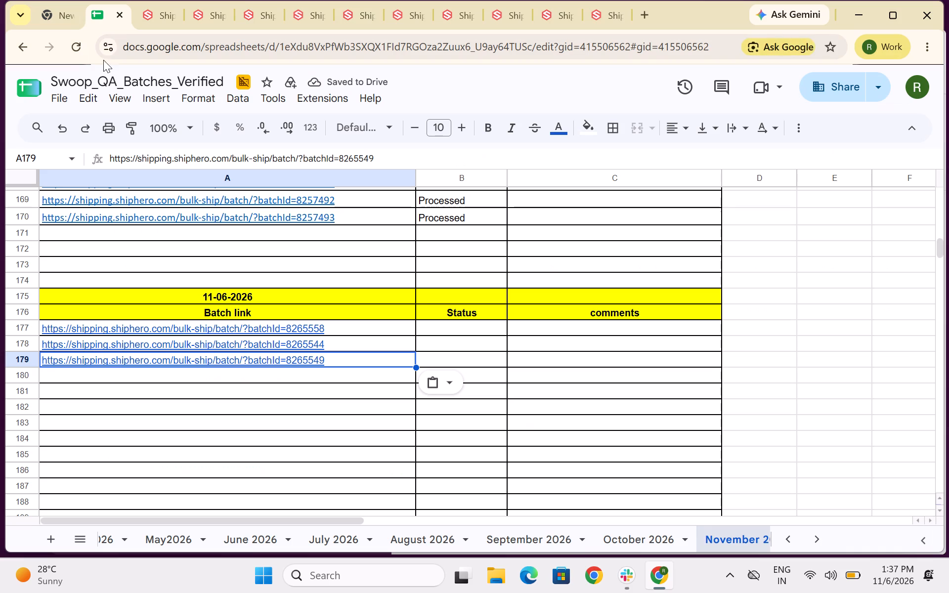
click(143, 374)
key(ctrl+v)
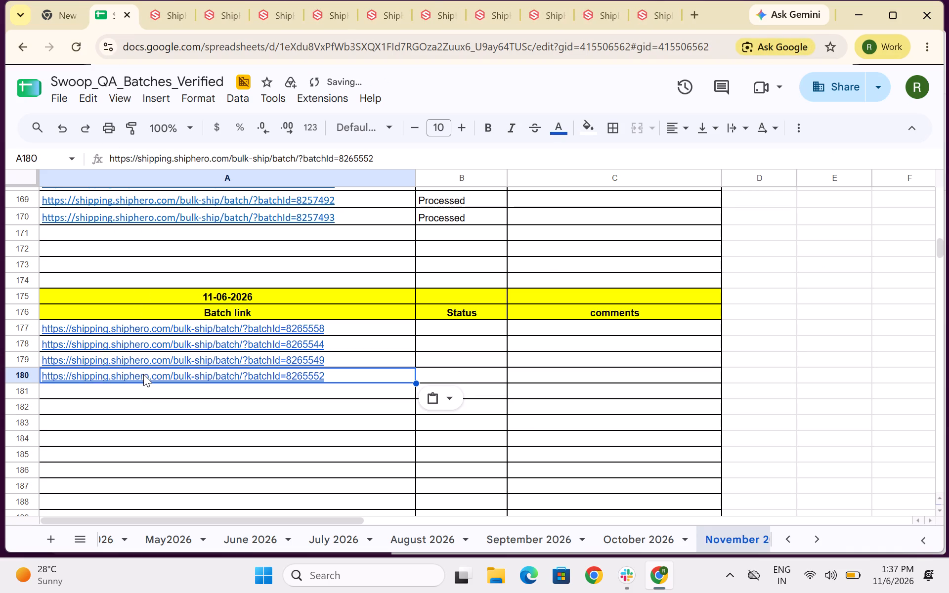
scroll(260, 10, right, 1)
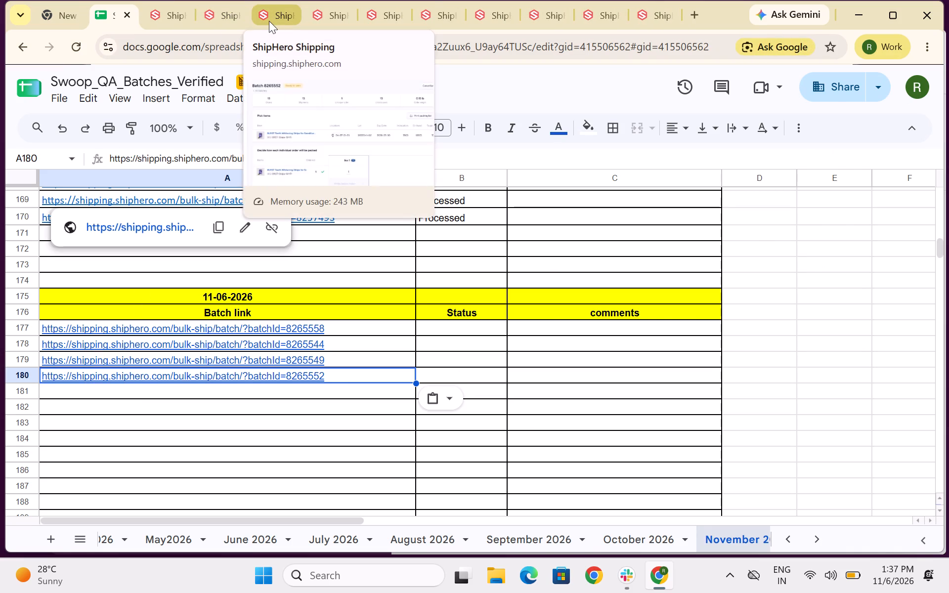
click(269, 21)
click(292, 17)
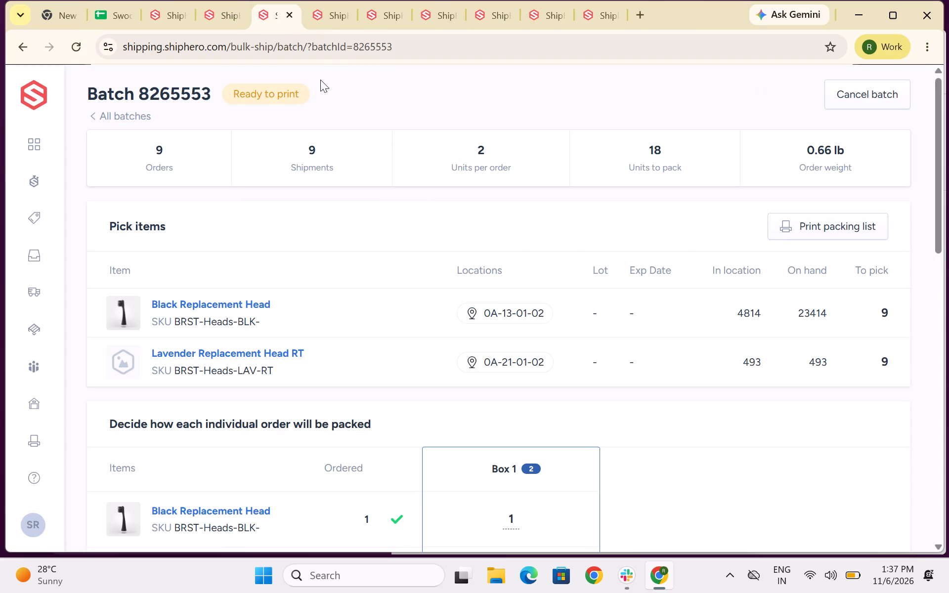
Record the link of batch 8265553 in cell A181 of the QA spreadsheet and close that batch's page.
click(419, 48)
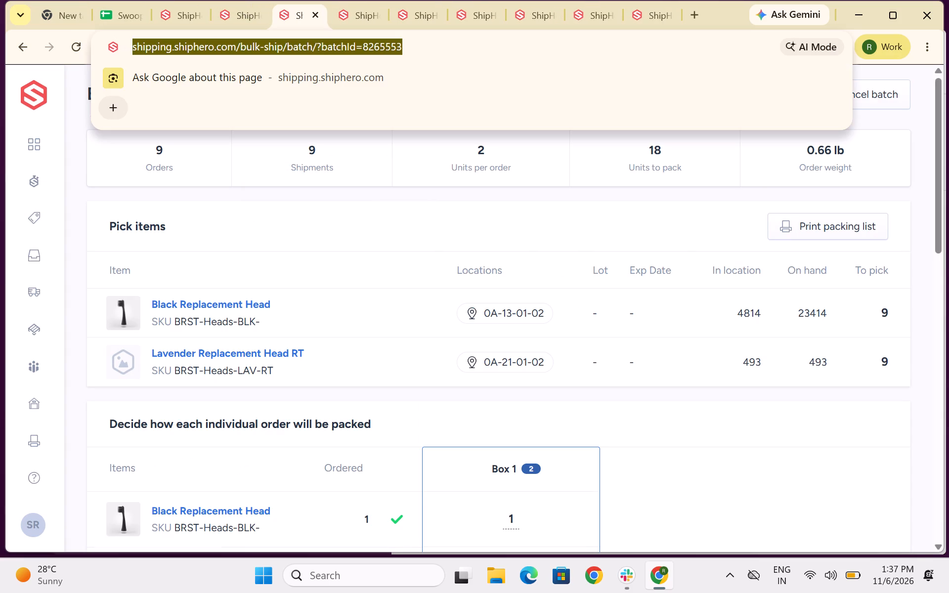
key(ctrl+c)
click(120, 14)
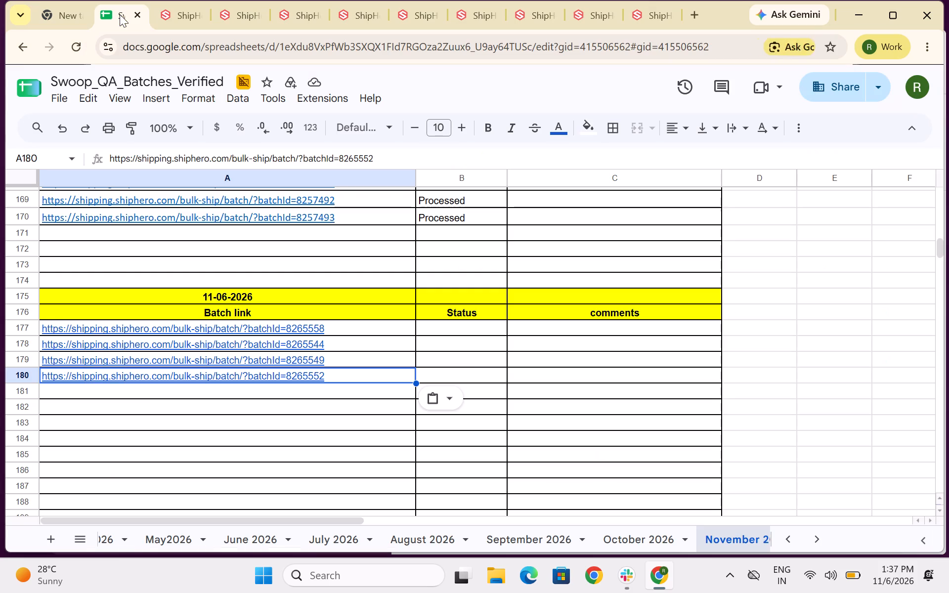
click(149, 389)
key(ctrl+v)
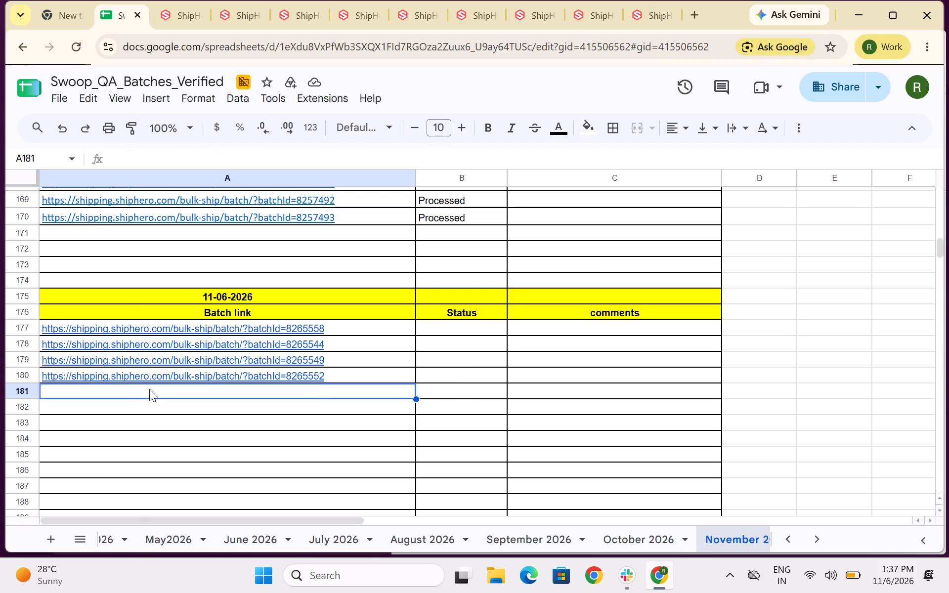
click(286, 14)
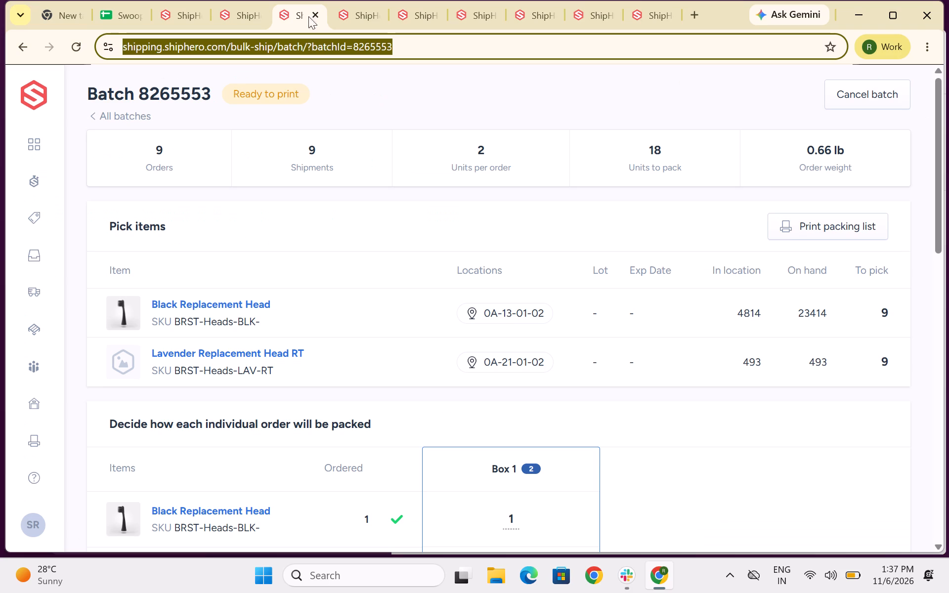
click(320, 16)
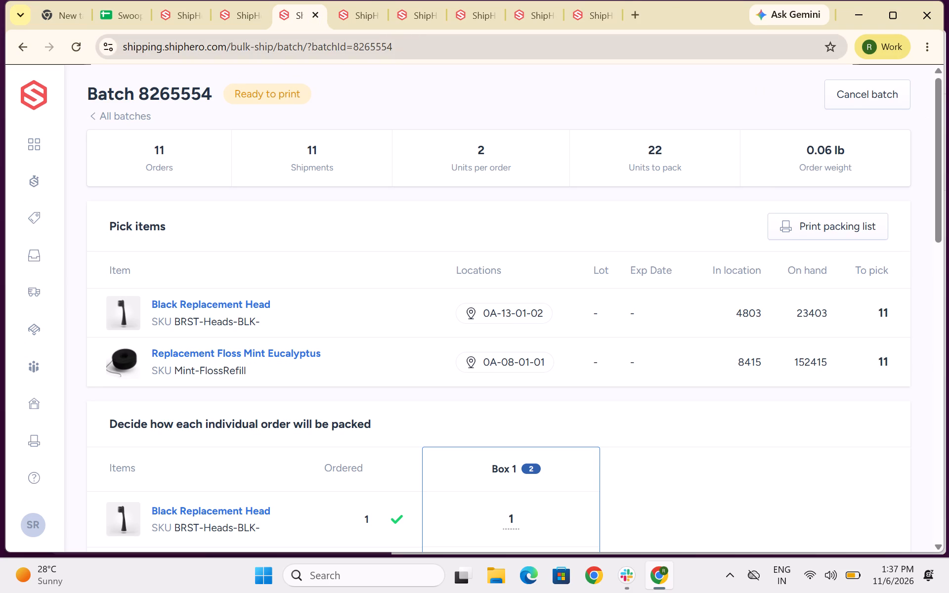
Record the link of batch 8265554 in cell A182 of the QA spreadsheet and close that batch's page.
click(425, 44)
key(ctrl+c)
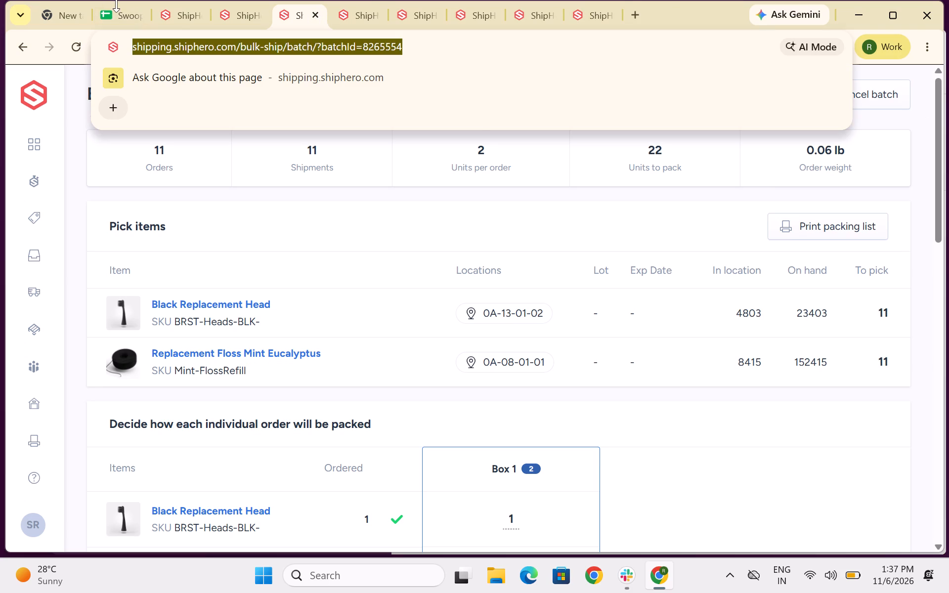
click(122, 12)
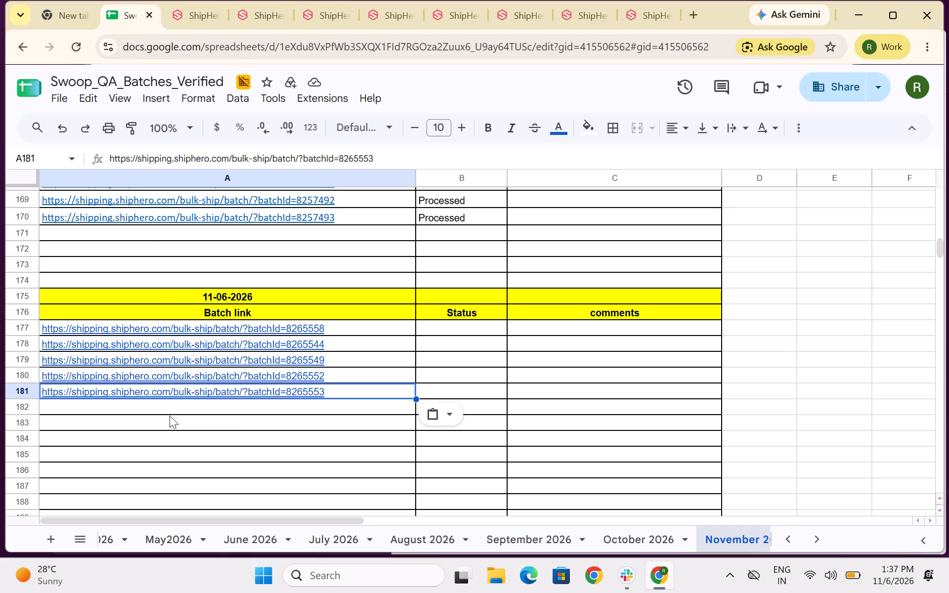
click(164, 402)
key(ctrl+v)
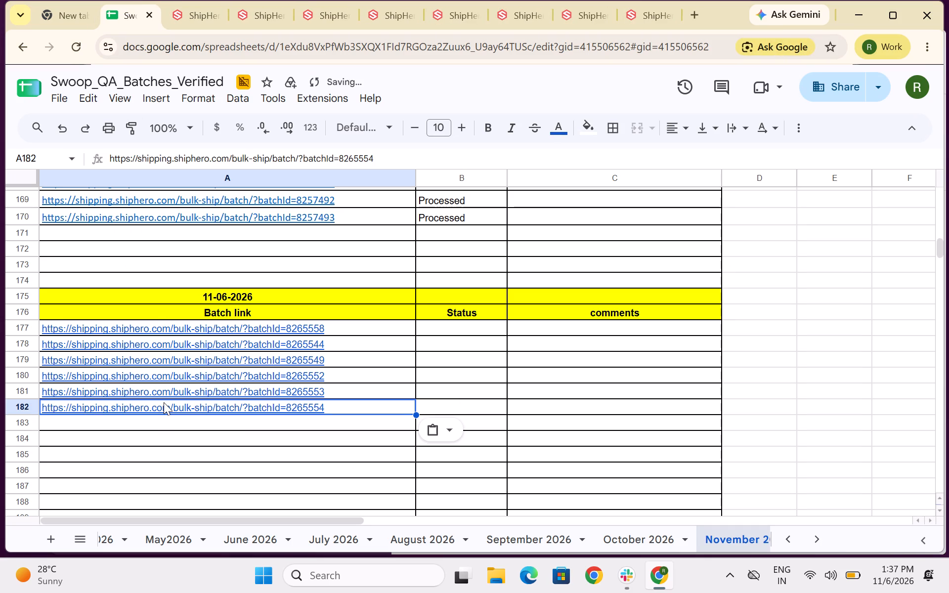
scroll(277, 26, right, 1)
click(312, 13)
click(347, 15)
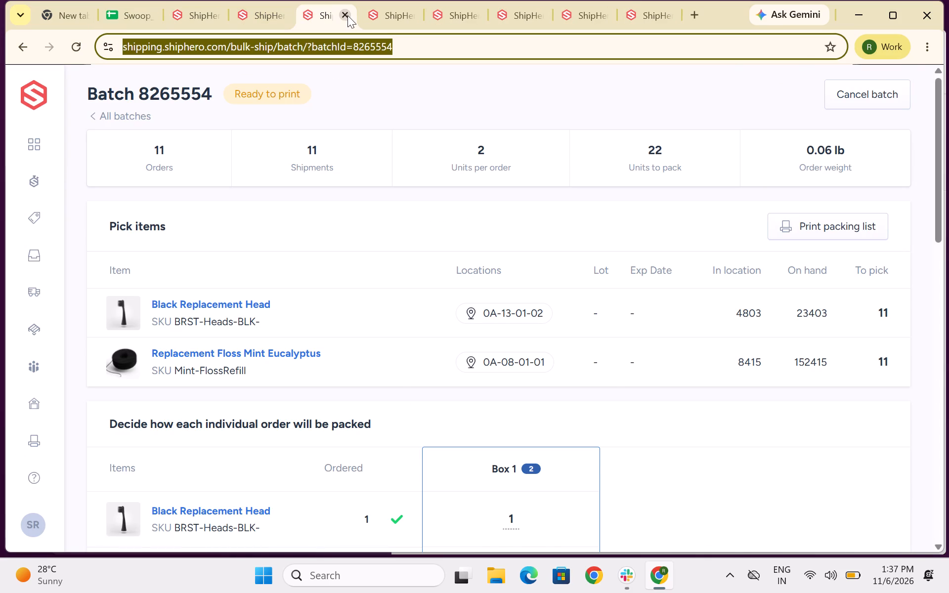
scroll(397, 49, up, 1)
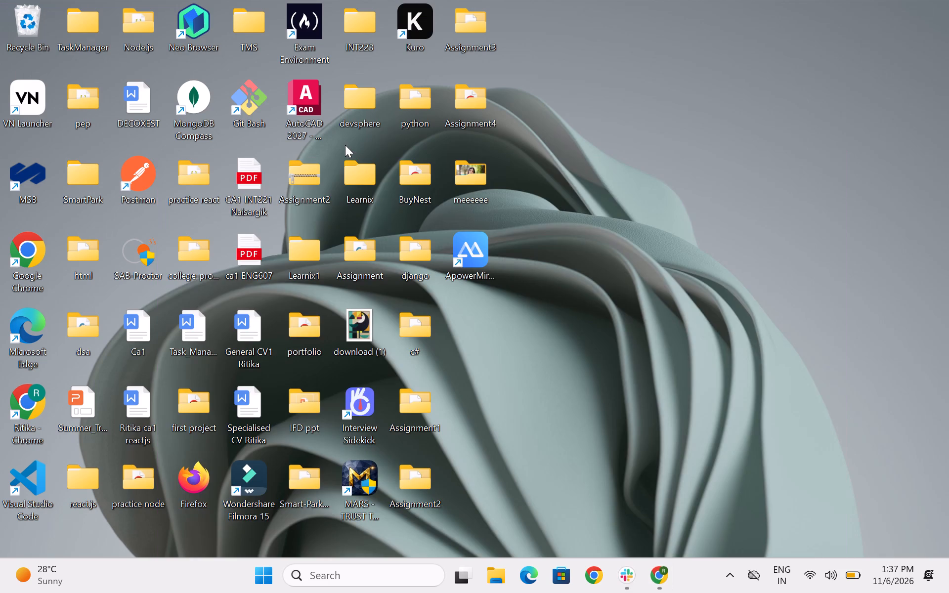
Review batch 8265555's pick items, packing setup, order list and label status.
scroll(374, 139, up, 2)
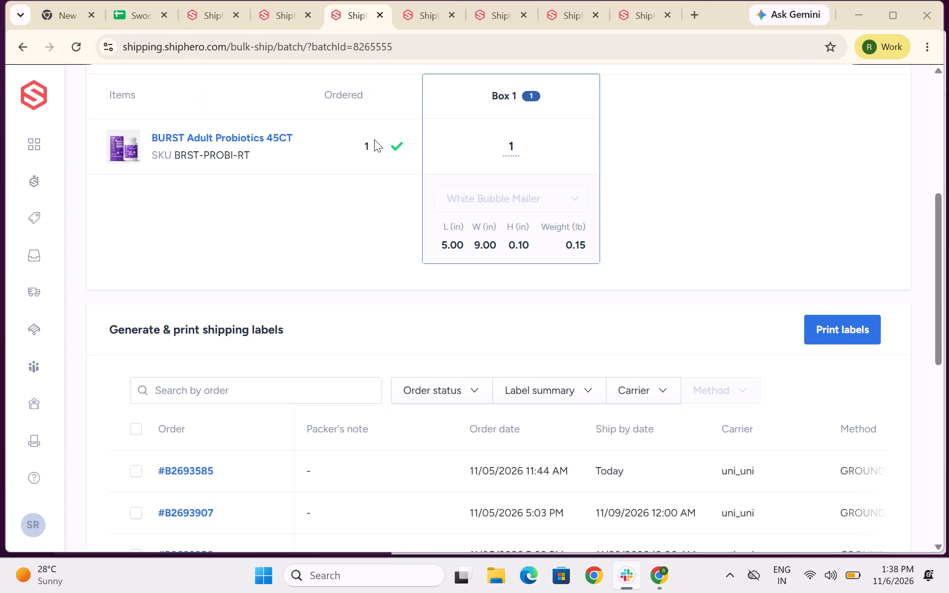
scroll(374, 139, up, 9)
scroll(374, 139, down, 1)
scroll(374, 139, up, 1)
scroll(374, 139, down, 2)
scroll(374, 139, up, 3)
scroll(374, 139, down, 4)
click(499, 18)
click(342, 17)
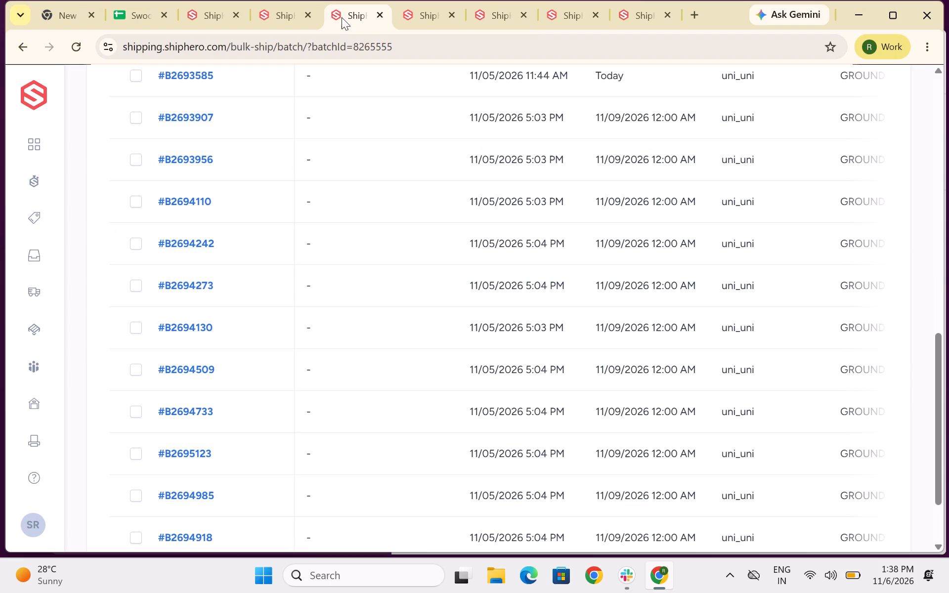
scroll(372, 216, up, 13)
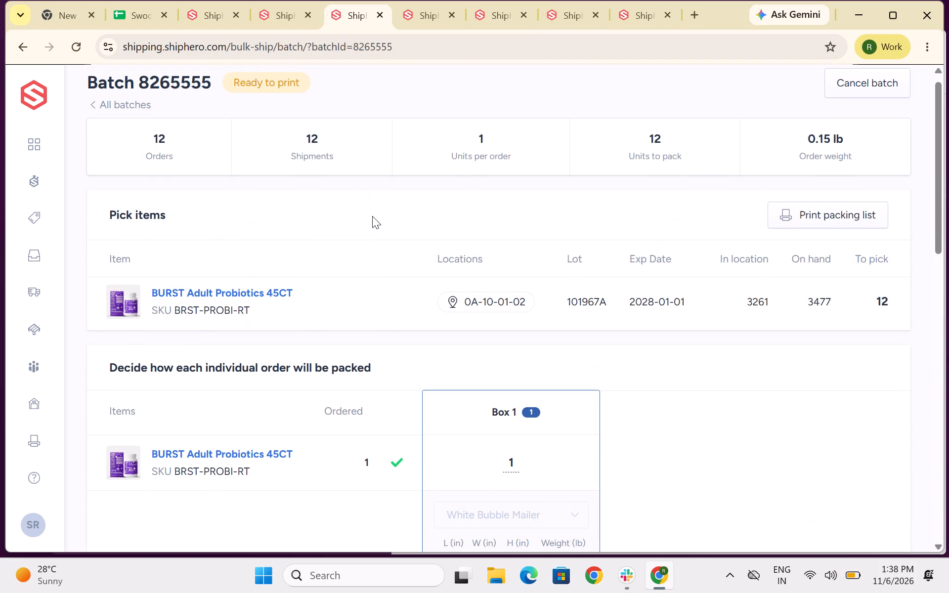
Check batch 8265548's page and return to the QA spreadsheet.
click(283, 19)
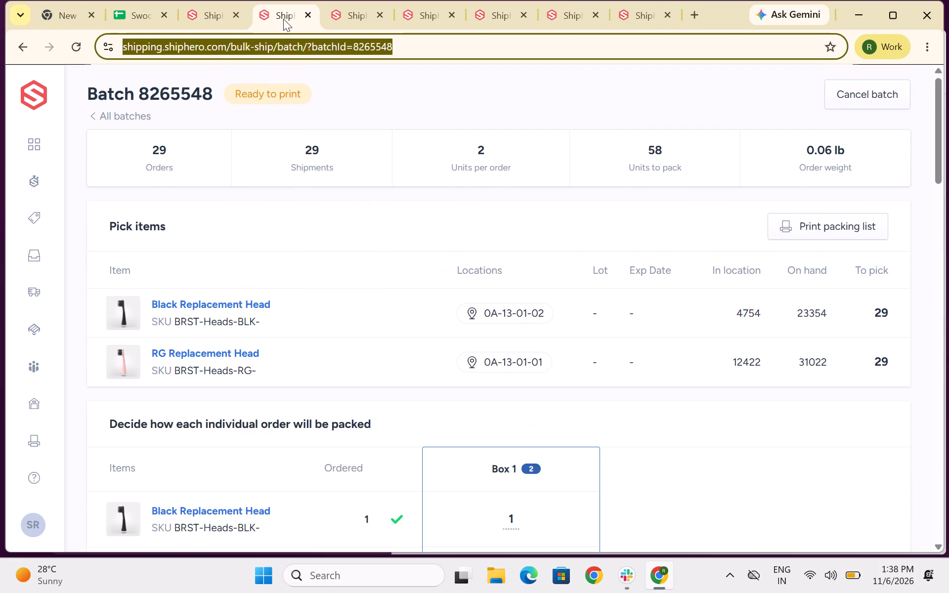
click(128, 19)
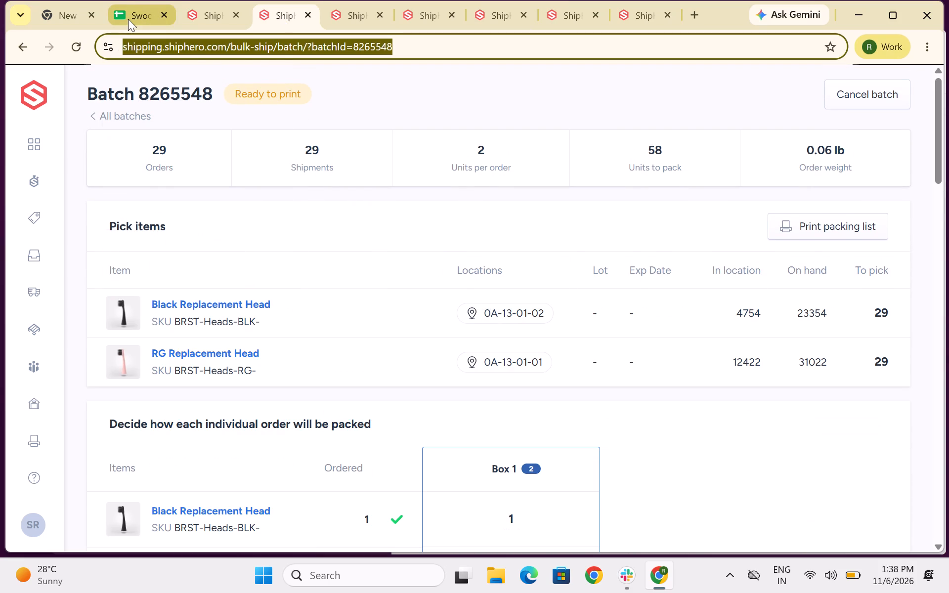